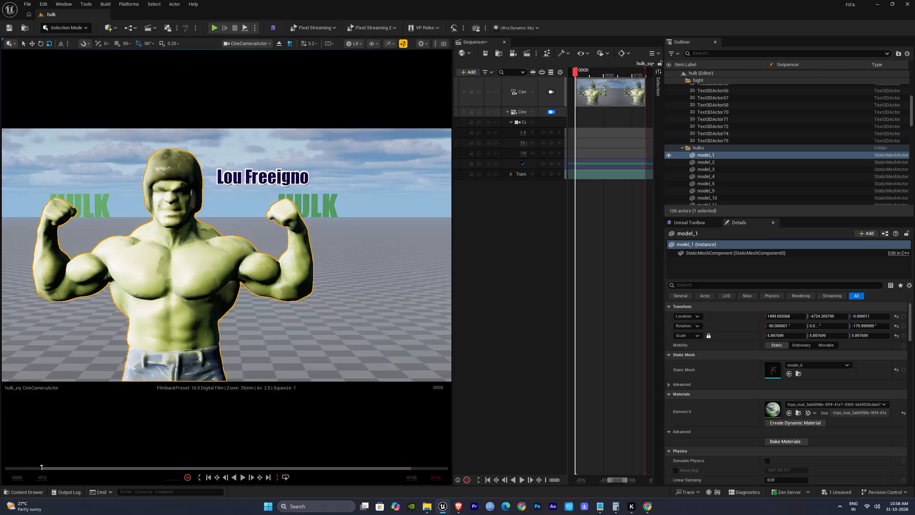
Set the camera speed to about 0.64 and frame the first Hulk's upper body and name label through the cine camera.
right_drag(239, 295, 239, 291)
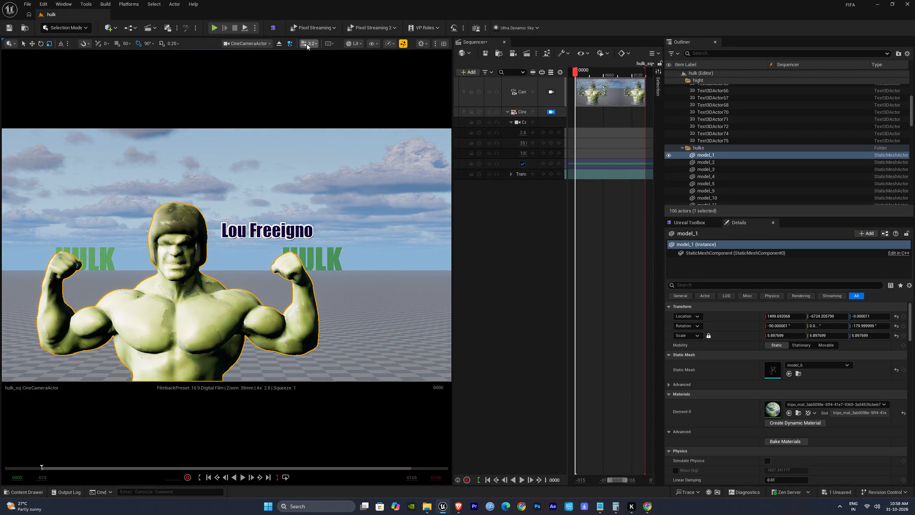
click(307, 44)
drag(302, 60, 290, 62)
right_drag(235, 245, 234, 248)
key(s)
key(w)
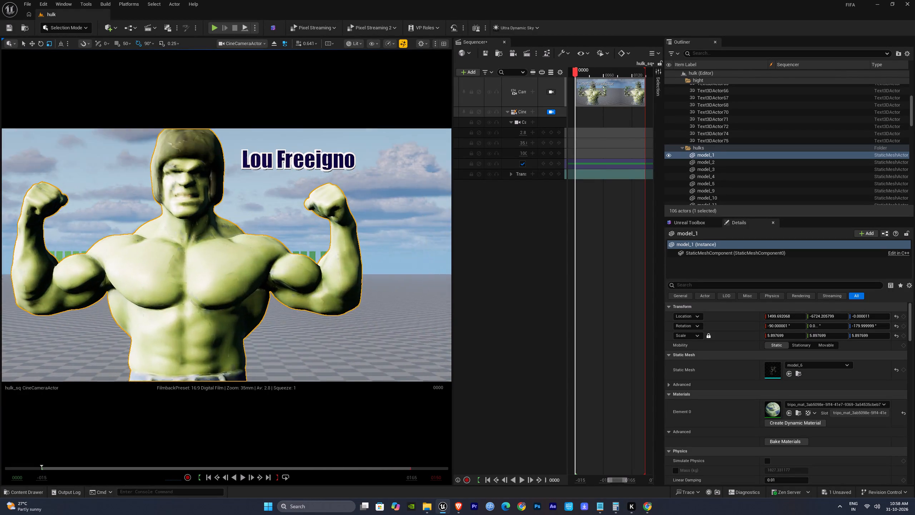
right_drag(234, 248, 232, 247)
key(s)
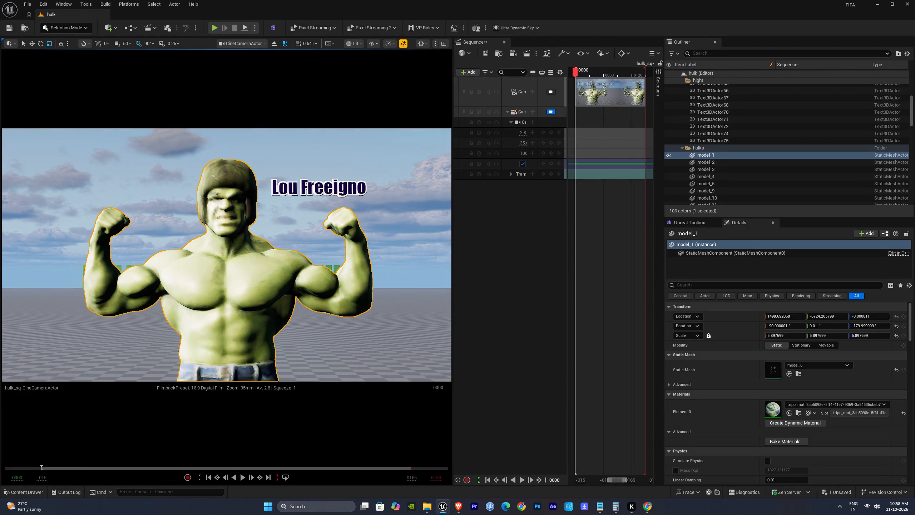
right_drag(232, 247, 233, 255)
key(e)
key(s)
key(w)
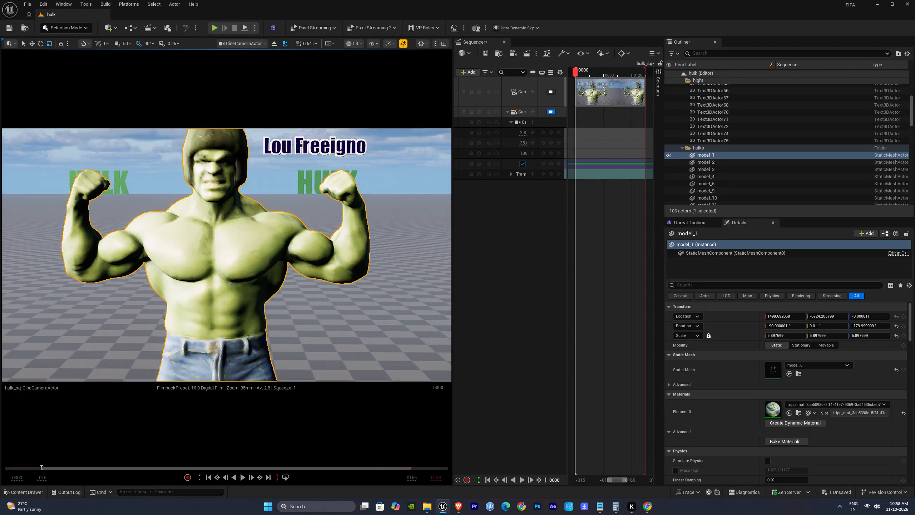
right_drag(233, 255, 233, 250)
text(ss)
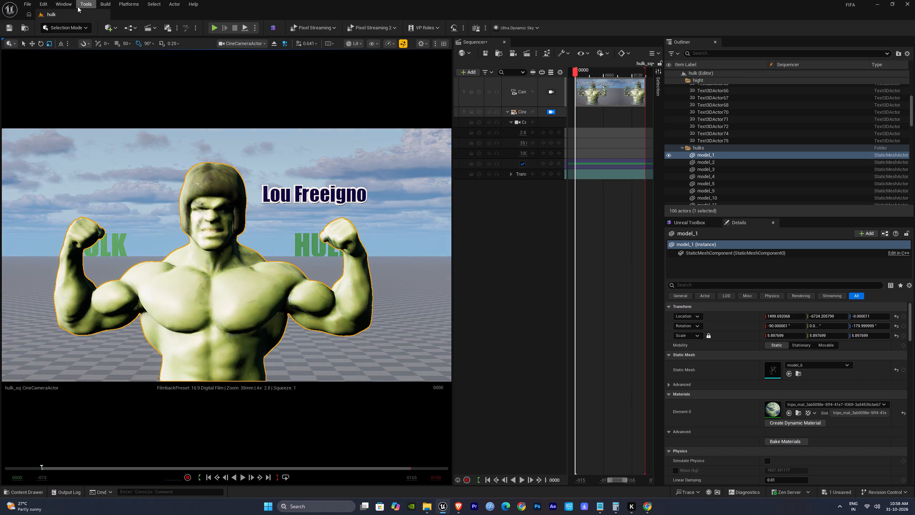
Save all modified files.
click(10, 32)
click(28, 8)
click(53, 104)
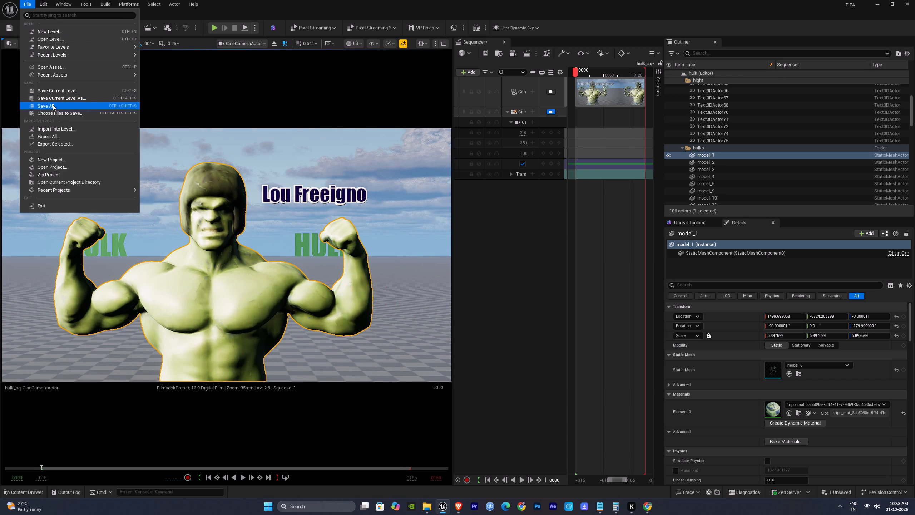
Key the cine camera's transform at frame 0 of the sequence.
click(534, 280)
click(523, 113)
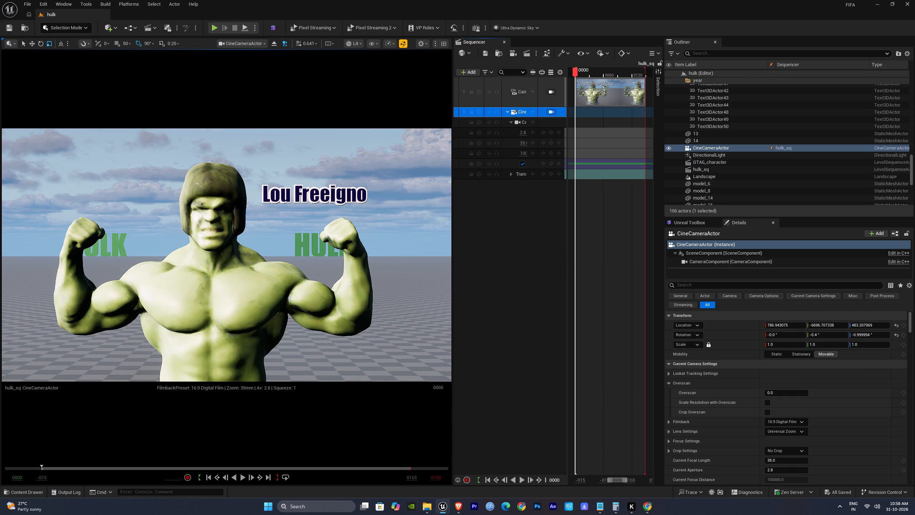
key(s)
key(s)
key(s)
key(s)
Key the cine camera at frame 18, pulled back to show the first Hulk from head to the title at his feet.
click(584, 71)
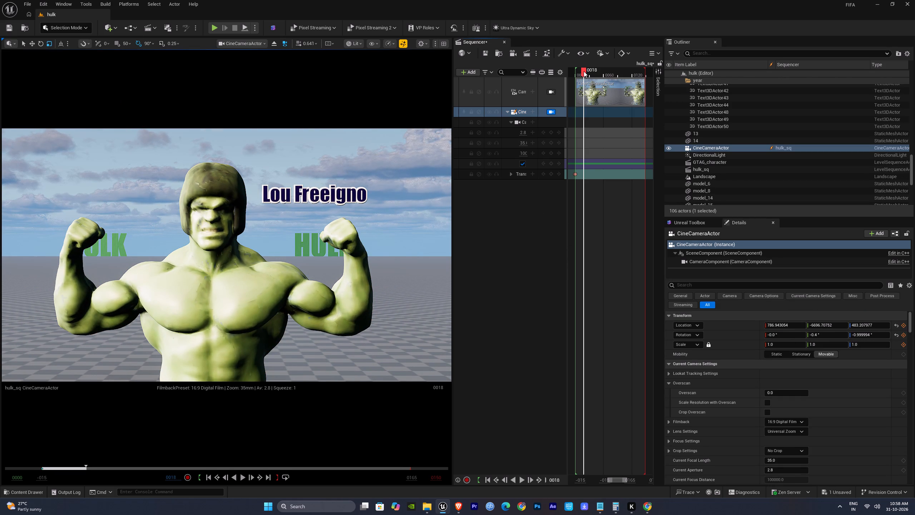
key(s)
key(s)
alt+right_drag(315, 301, 60, 235)
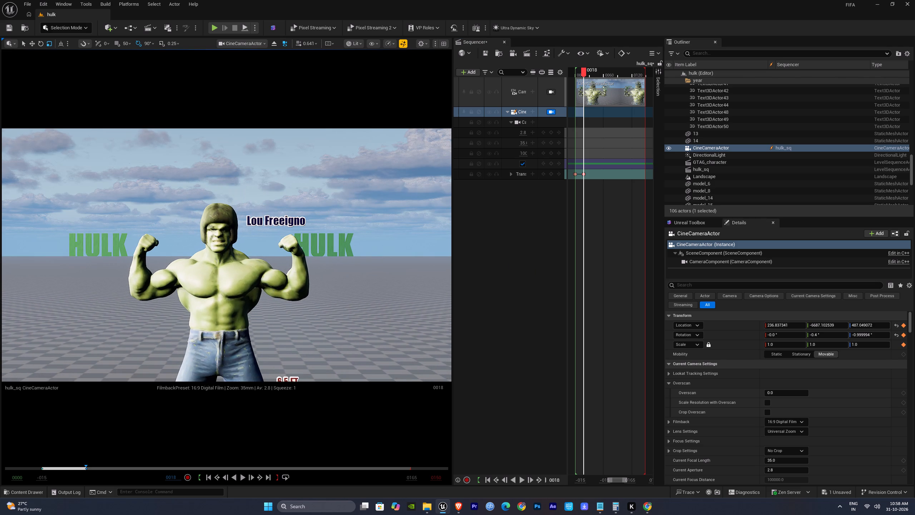
right_click(307, 293)
key(s)
key(s)
key(s)
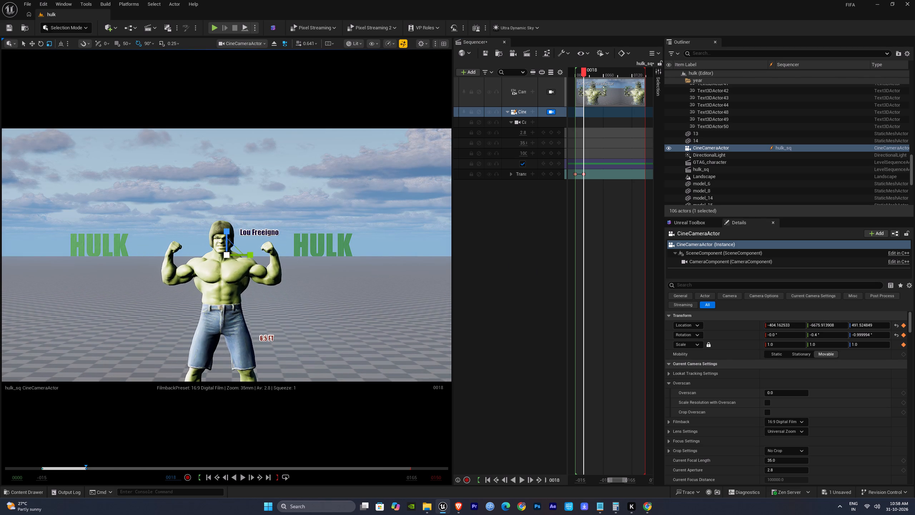
right_drag(286, 306, 288, 315)
key(s)
key(w)
key(s)
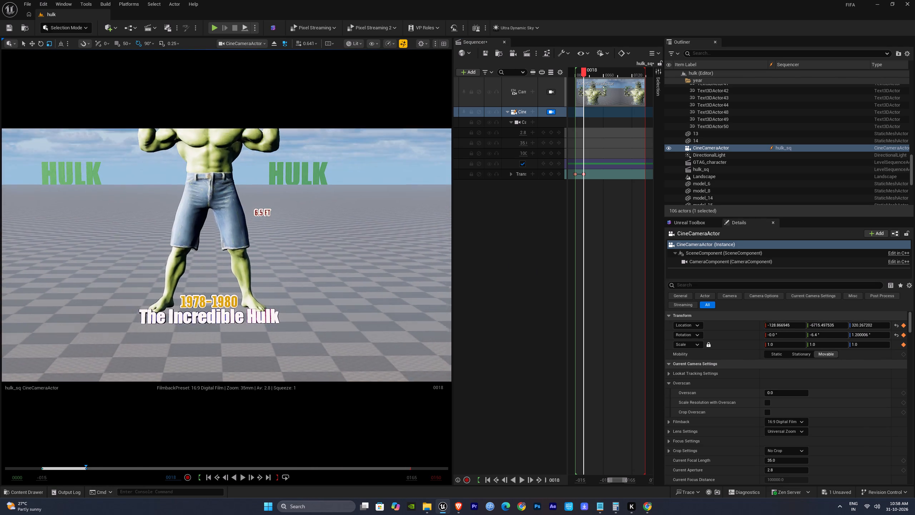
right_drag(288, 315, 287, 312)
text(dd)
text(ad)
key(a)
key(d)
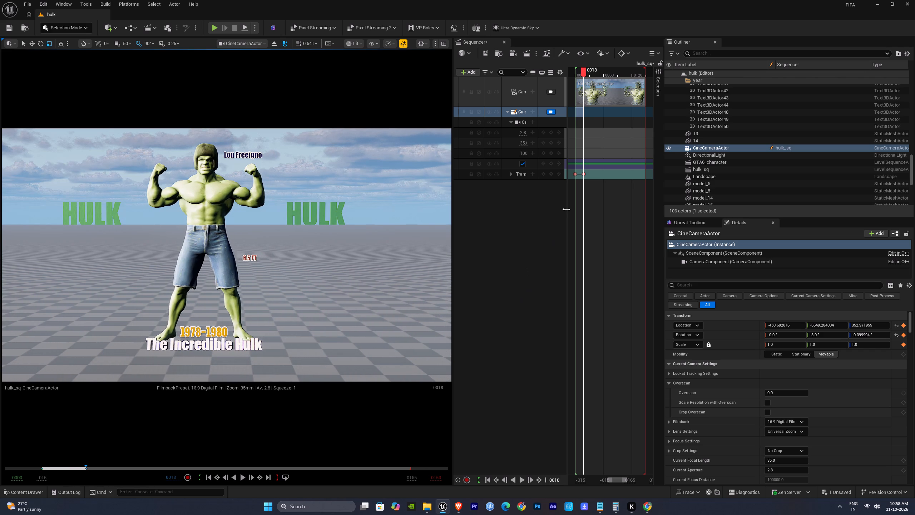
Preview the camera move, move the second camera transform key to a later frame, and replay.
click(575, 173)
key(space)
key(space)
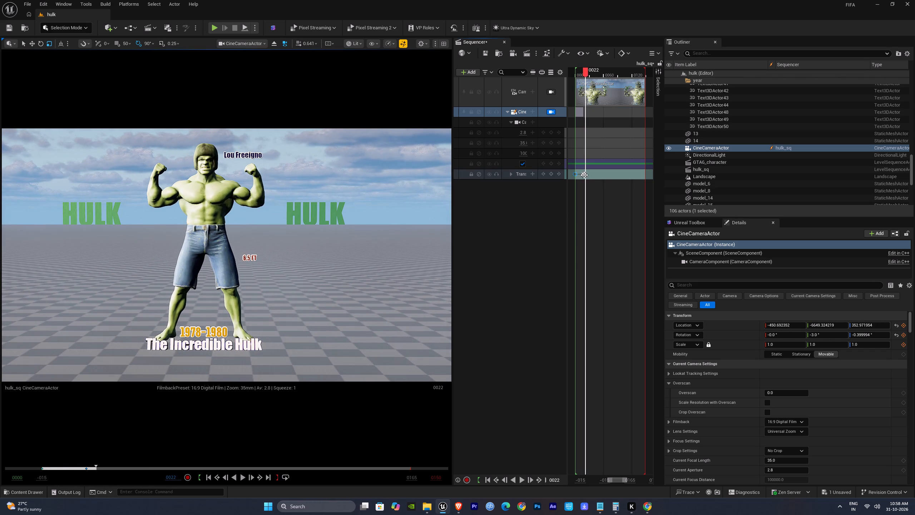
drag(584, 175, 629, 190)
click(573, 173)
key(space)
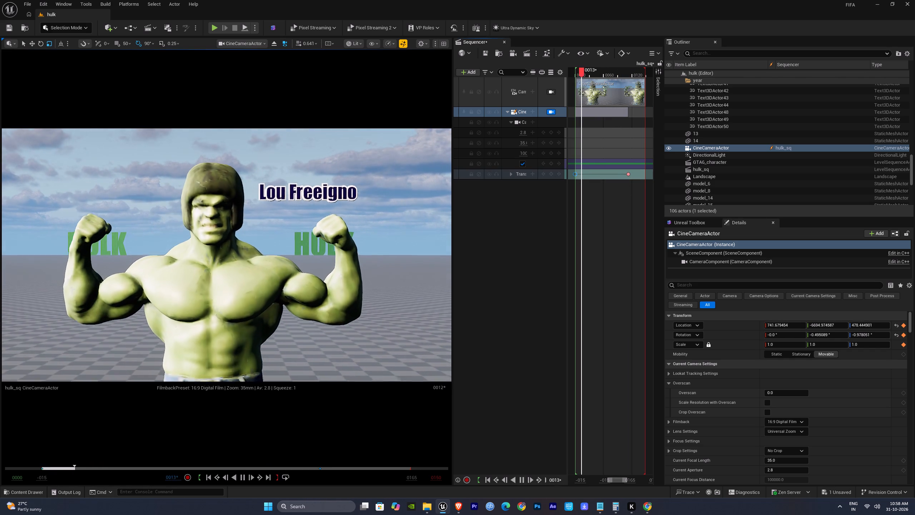
Extend the end of the sequence's playback range by several thousand frames.
ctrl+scroll(604, 266, down, 11)
drag(593, 73, 639, 90)
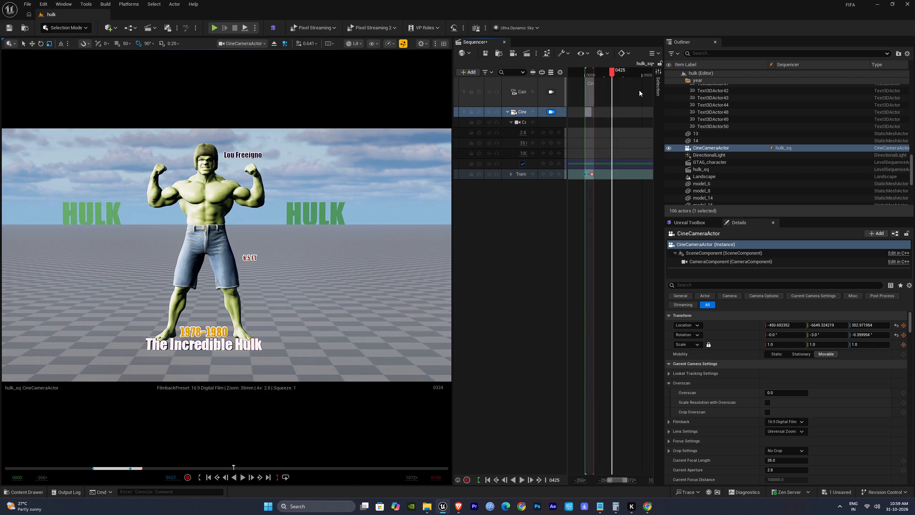
drag(639, 90, 661, 104)
ctrl+scroll(615, 229, down, 4)
right_drag(630, 231, 596, 232)
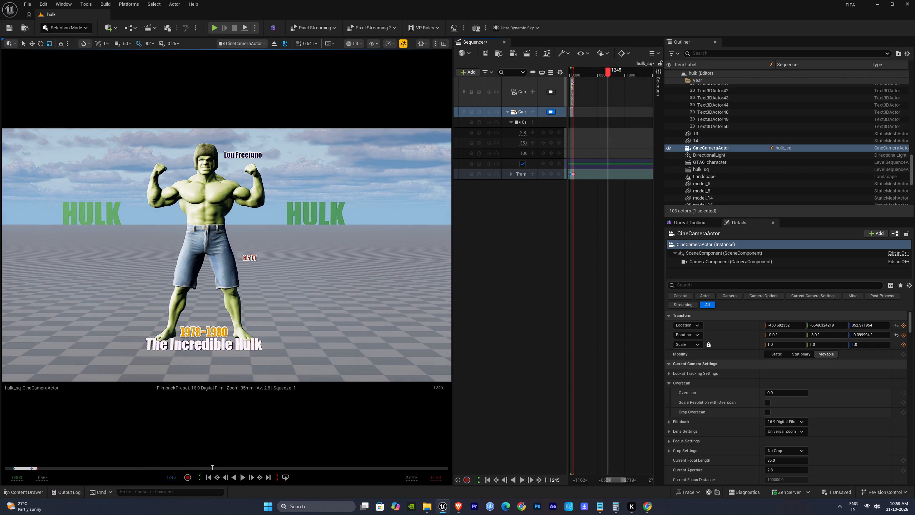
drag(573, 72, 706, 116)
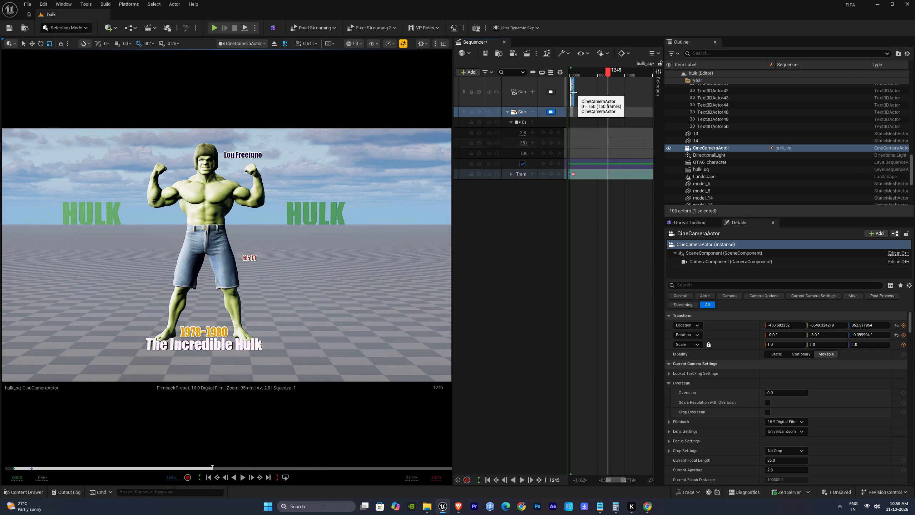
Extend the camera cut section past frame 150 to cover the lengthened playback range.
drag(573, 92, 742, 120)
ctrl+scroll(605, 208, down, 5)
right_drag(576, 214, 624, 213)
click(612, 214)
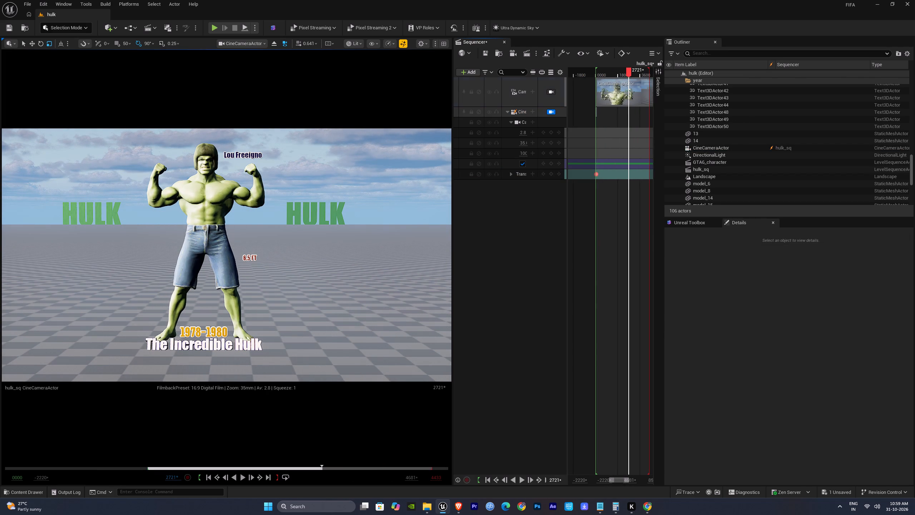
ctrl+scroll(596, 185, up, 5)
ctrl+scroll(578, 218, down, 5)
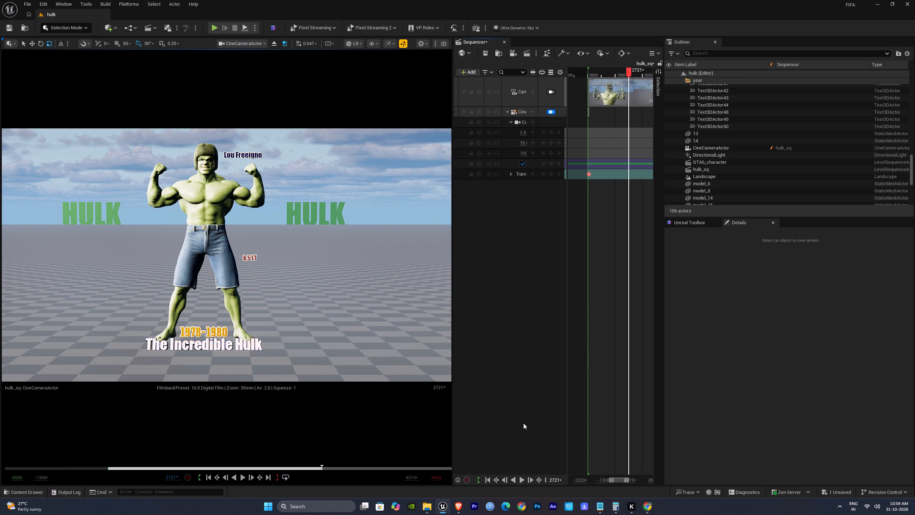
Move the second camera transform key to just past frame 300 and play the move from the start.
click(491, 479)
click(599, 204)
ctrl+scroll(597, 194, up, 7)
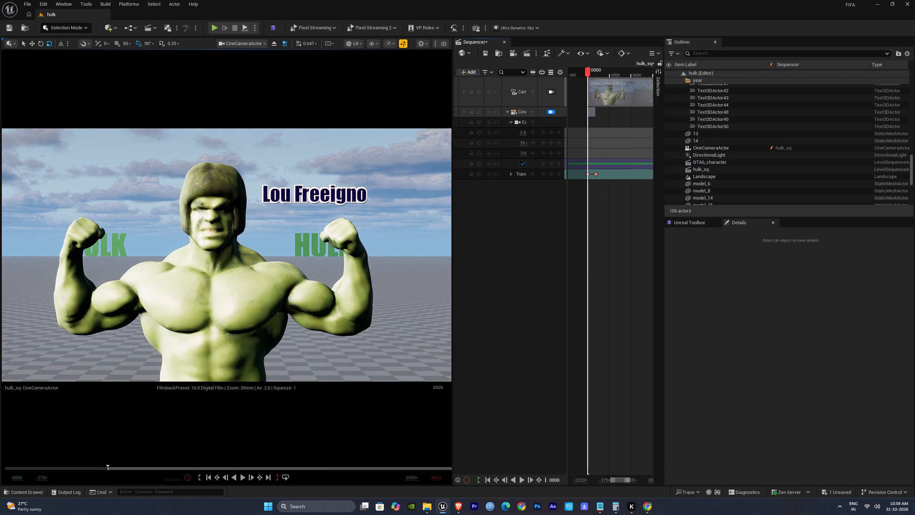
click(597, 209)
drag(596, 175, 611, 186)
click(587, 173)
key(space)
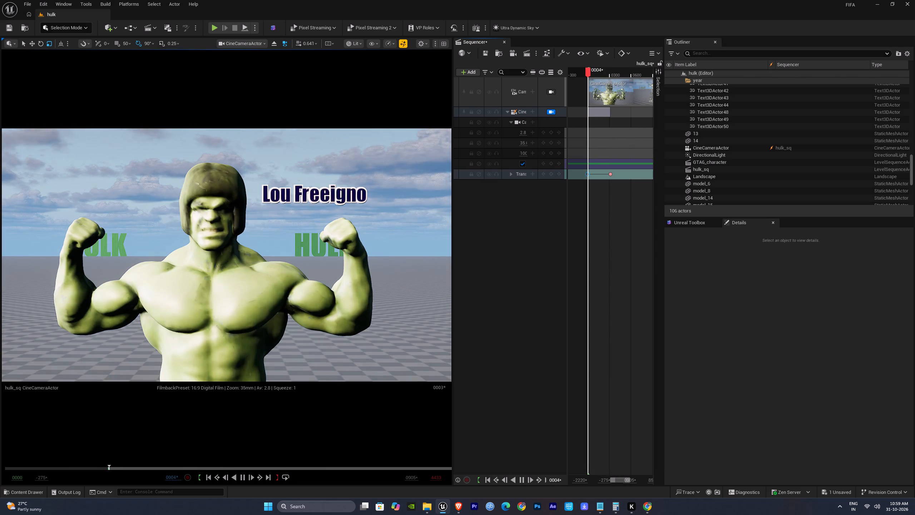
click(605, 219)
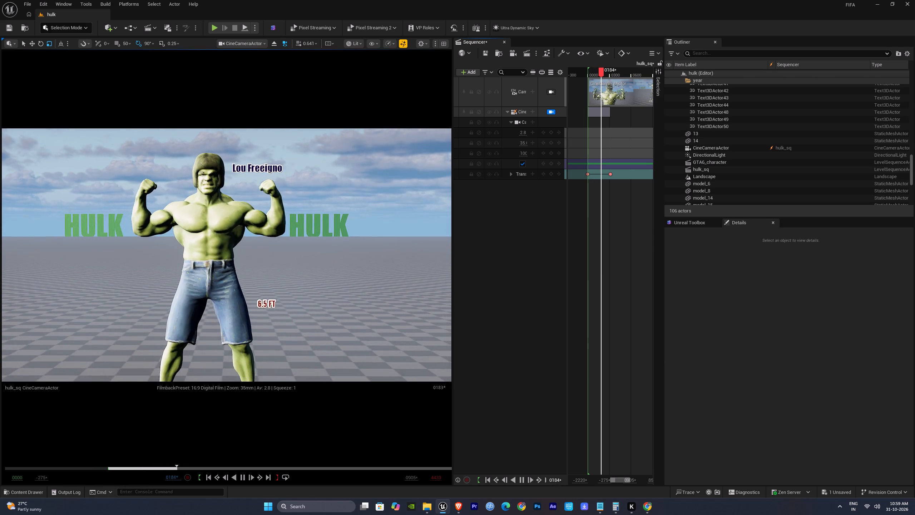
Save the level sequence.
click(485, 55)
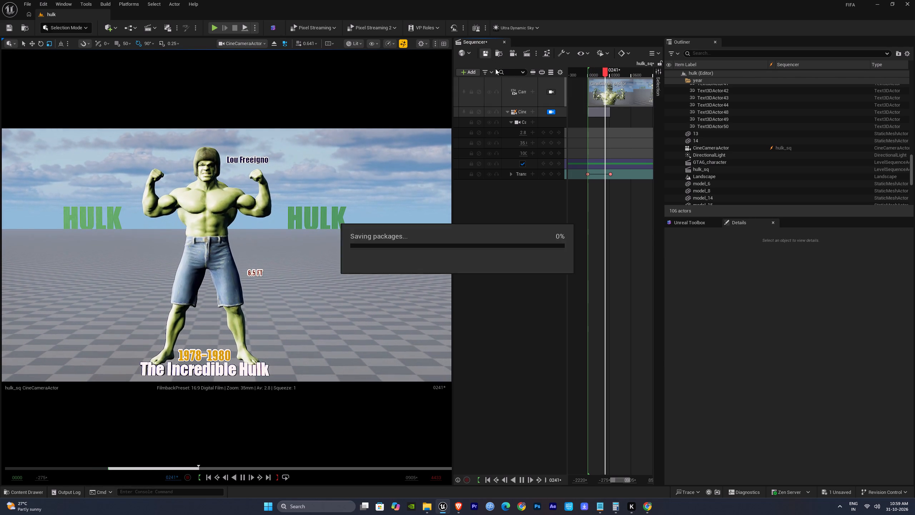
Replay the beginning of the camera move several times to examine how it starts from the first key.
click(612, 231)
key(space)
key(space)
click(588, 172)
click(610, 229)
key(space)
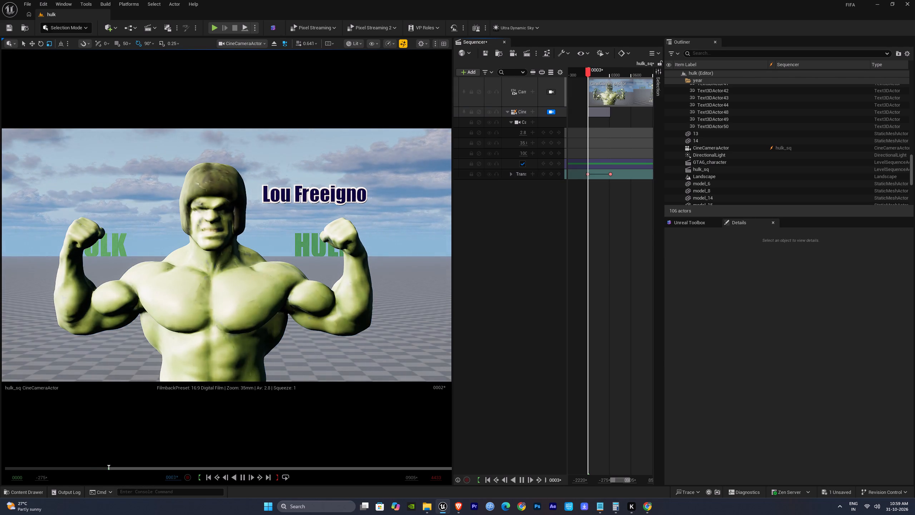
key(space)
key(space)
key(space)
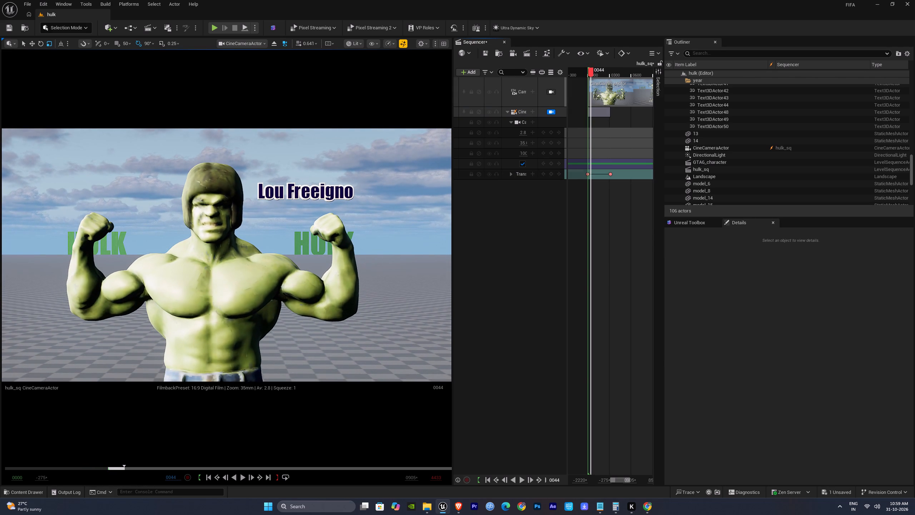
click(588, 174)
key(space)
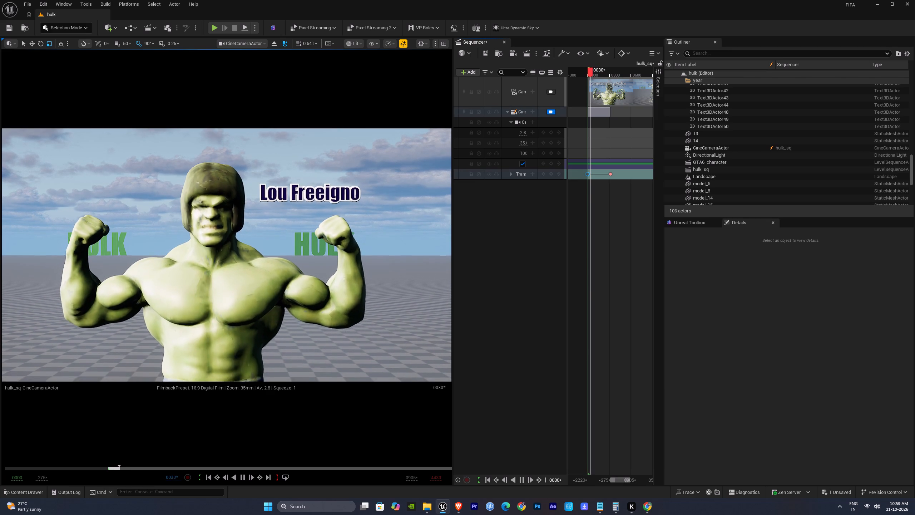
key(space)
Set the first camera transform key's interpolation to Linear and replay the pull-back.
click(589, 174)
right_click(589, 174)
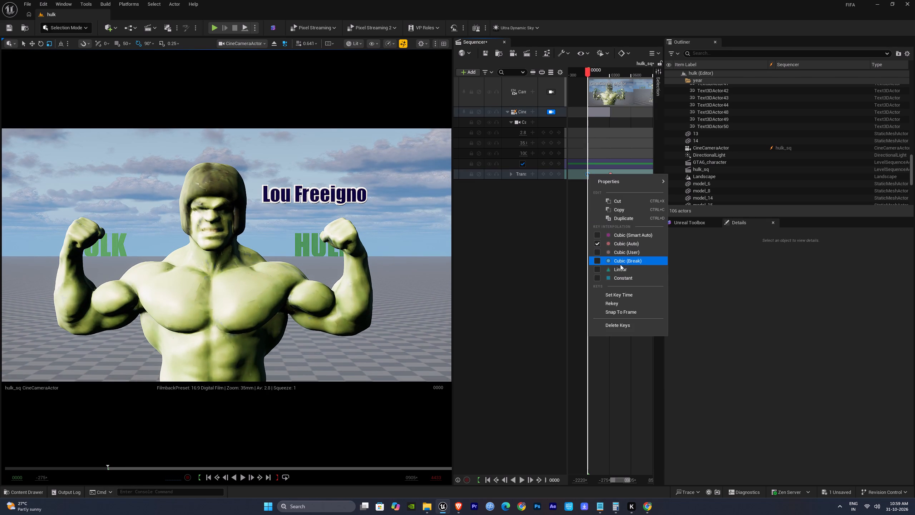
click(618, 271)
click(601, 244)
key(space)
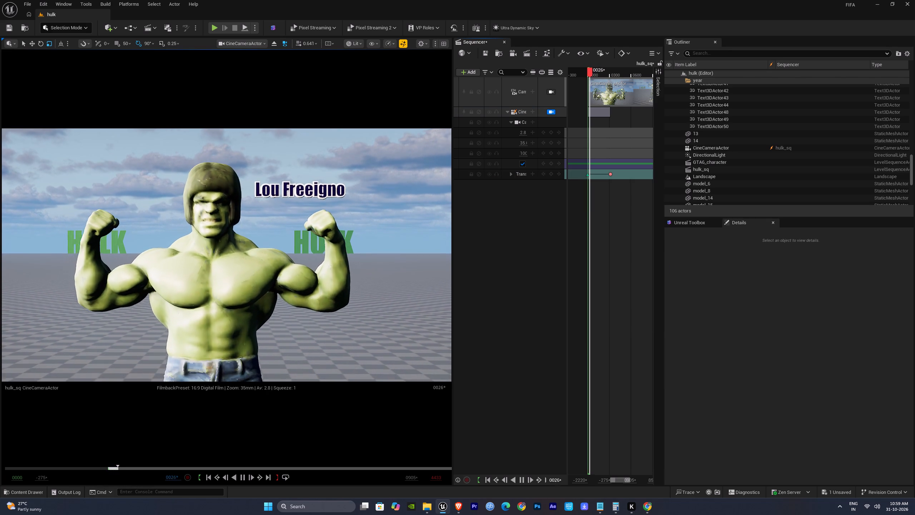
key(space)
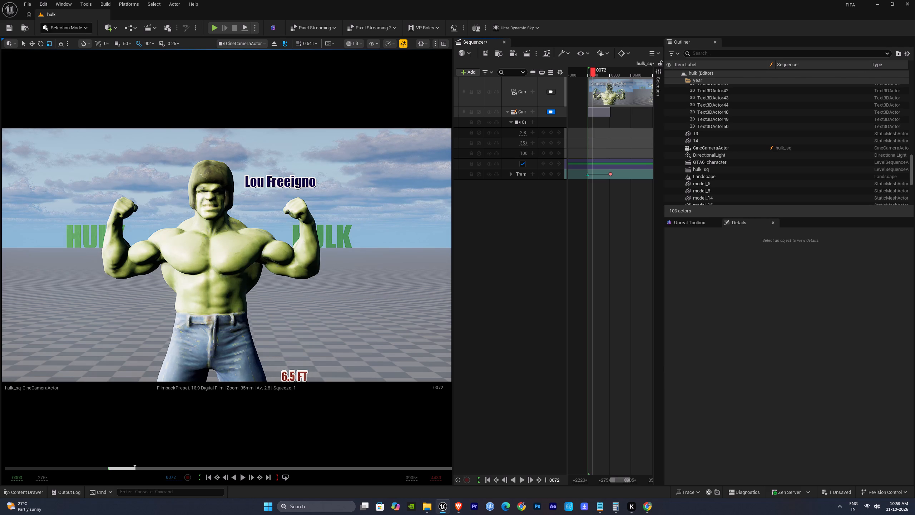
click(601, 244)
key(space)
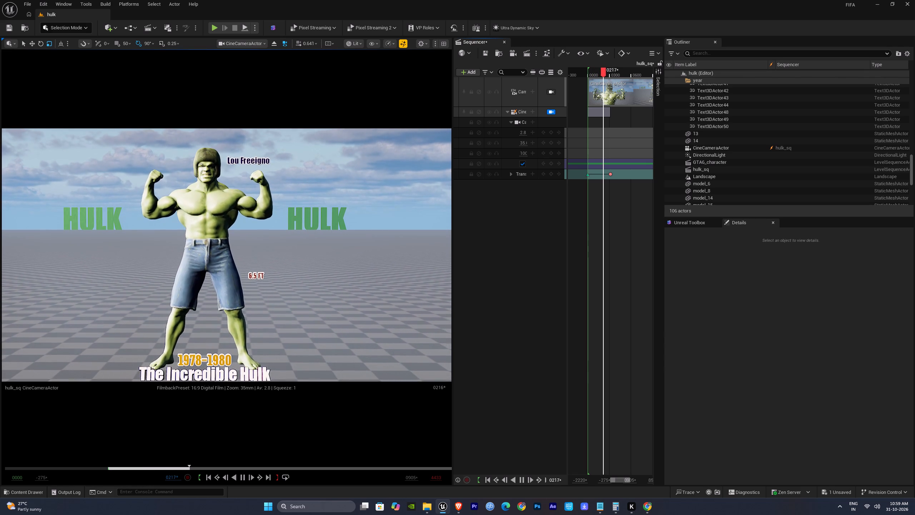
key(space)
Nudge the second camera transform key to frame 306 and replay part of the move.
drag(611, 175, 610, 180)
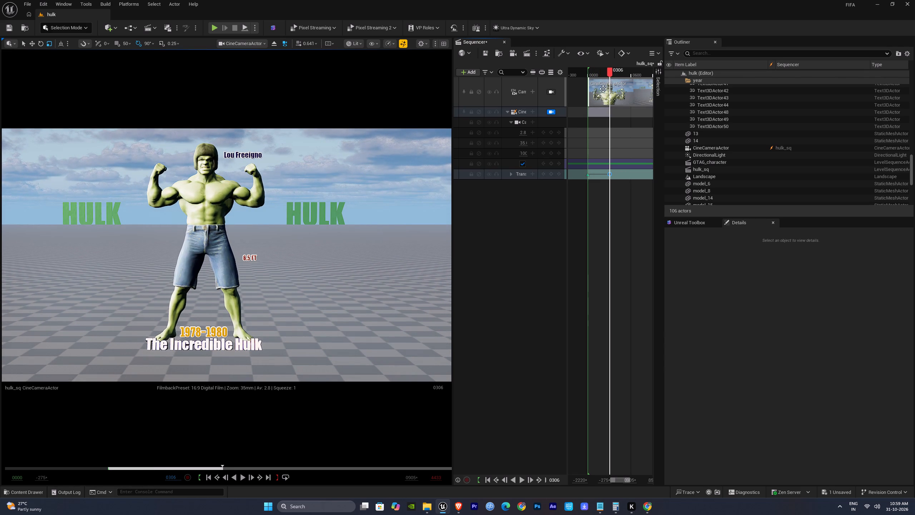
click(598, 74)
key(space)
click(609, 212)
key(space)
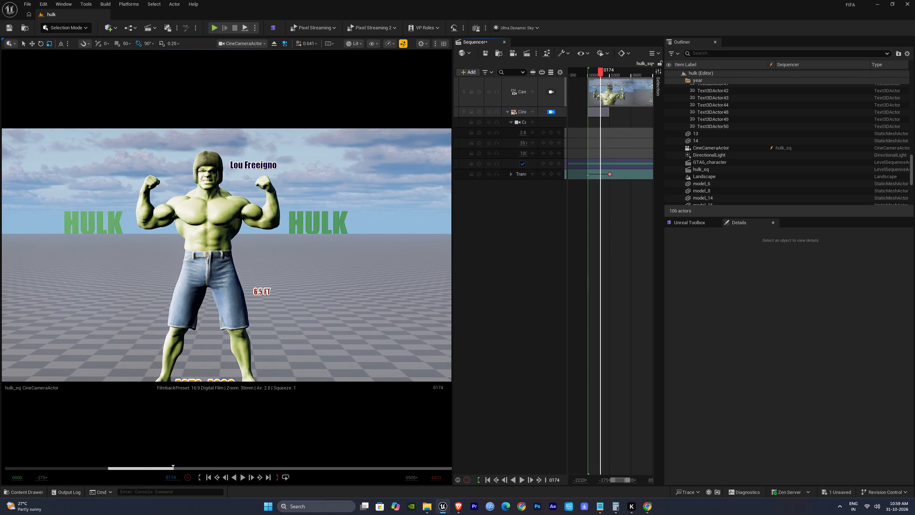
Save the sequence and play on to the end of the pull-back.
key(ctrl+s)
click(609, 212)
key(space)
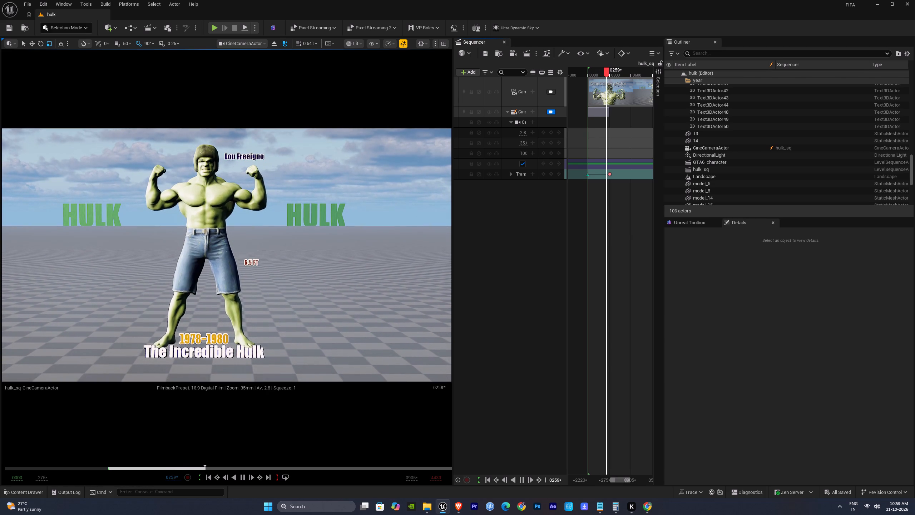
key(space)
Raise the 6.5 ft height label beside the first Hulk to a Z location of about 288.
click(252, 260)
key(w)
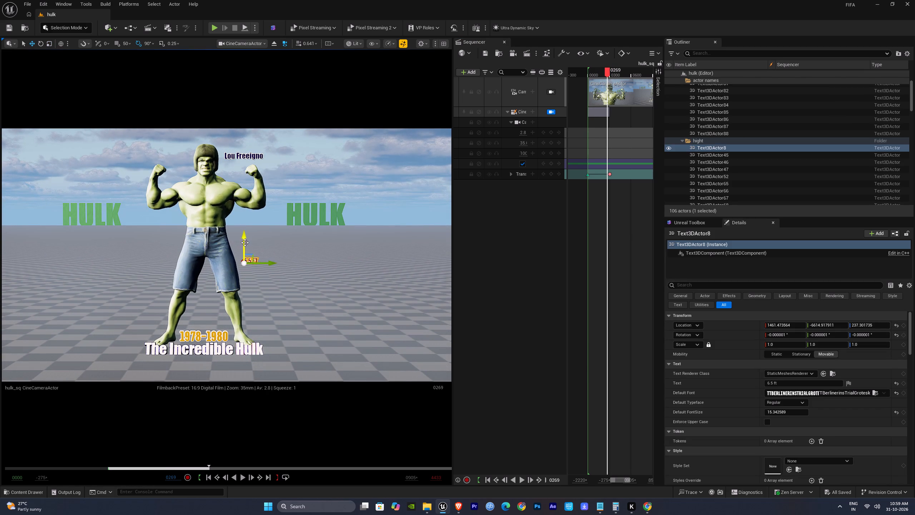
drag(245, 242, 247, 224)
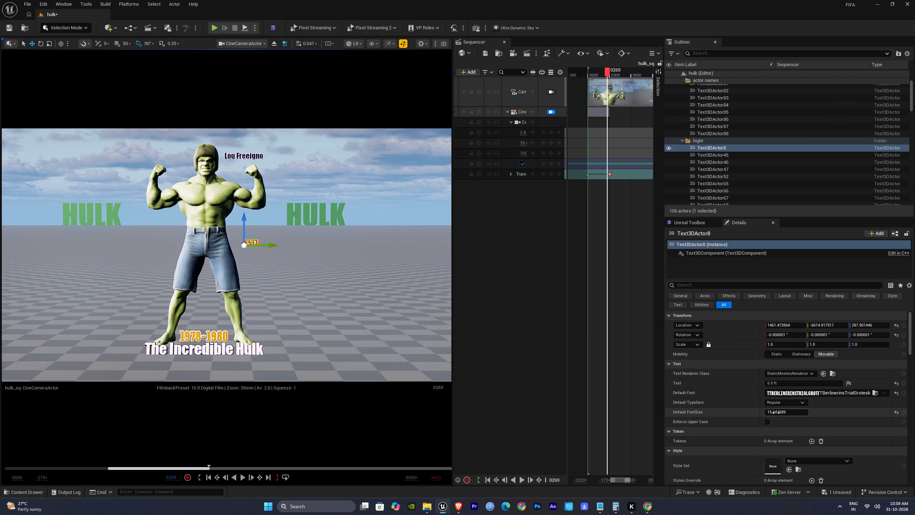
Set the default font size of the first Hulk's 6.5 ft label to about 17.29 and play past the pull-back.
drag(776, 413, 780, 416)
click(598, 295)
key(space)
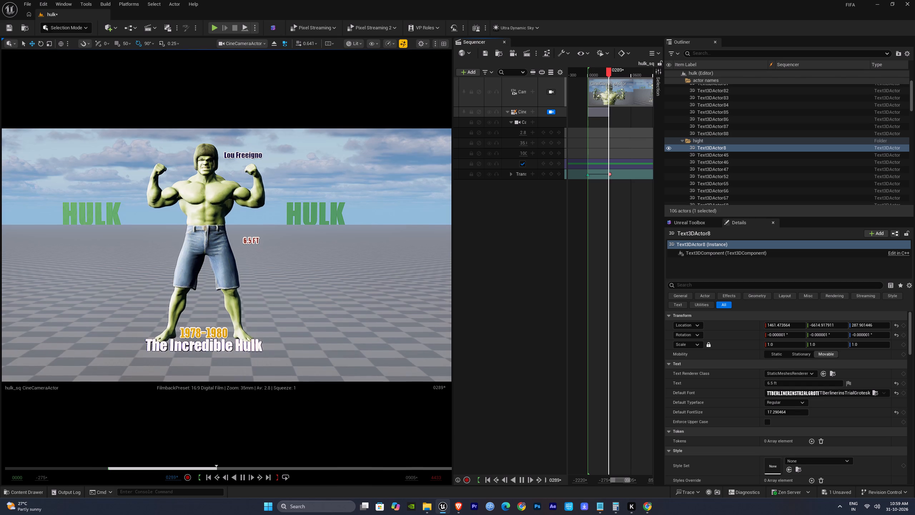
right_drag(627, 224, 615, 223)
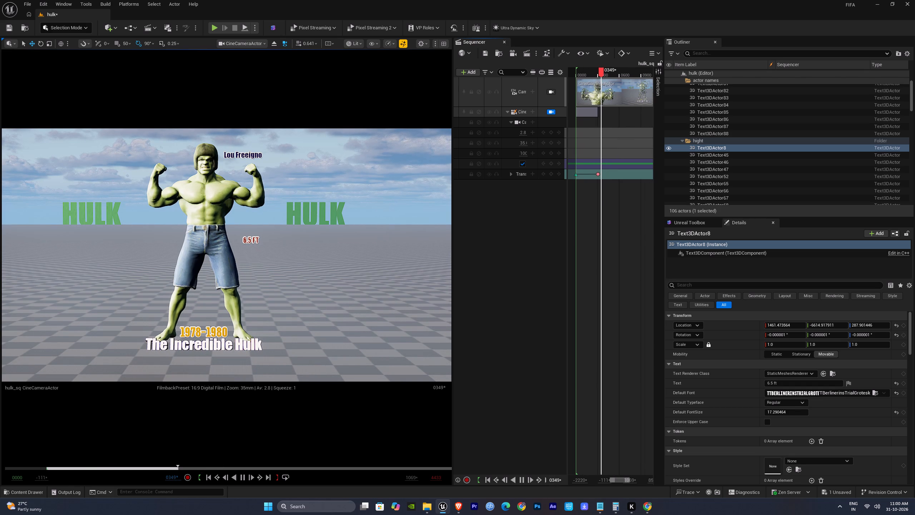
right_drag(615, 223, 614, 223)
key(space)
Return to the camera transform key at frame 306 and save the sequence.
click(599, 176)
click(628, 222)
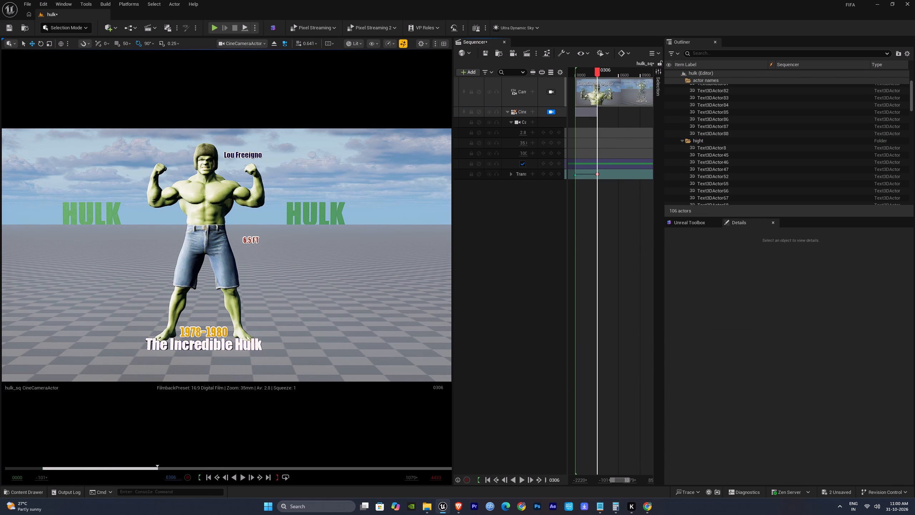
key(ctrl+s)
Key the camera at frame 598, pulled slightly back and angled from the first Hulk.
click(627, 223)
key(space)
right_drag(618, 227, 597, 229)
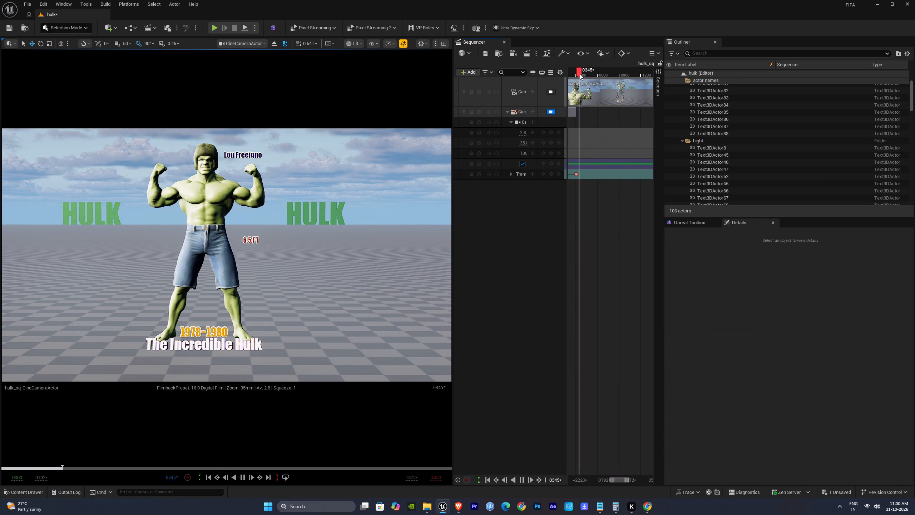
drag(583, 73, 597, 84)
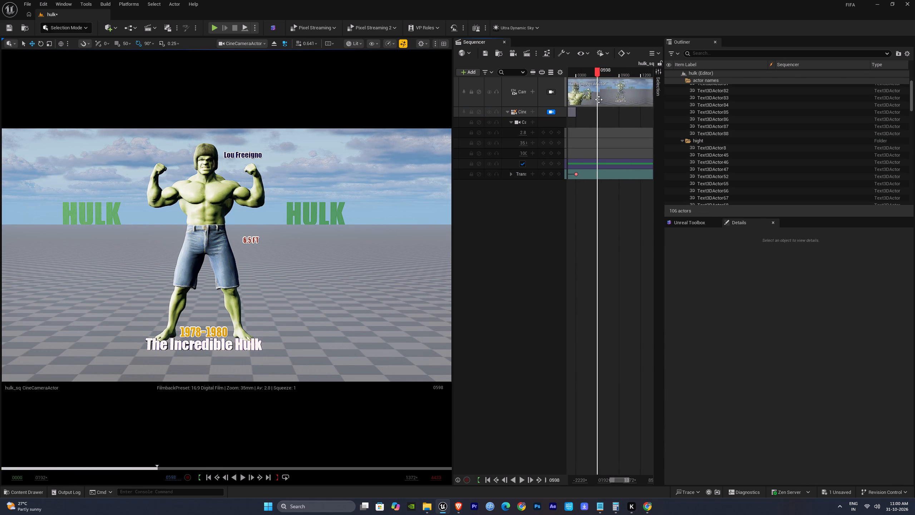
right_drag(257, 229, 246, 229)
key(d)
key(d)
key(s)
key(d)
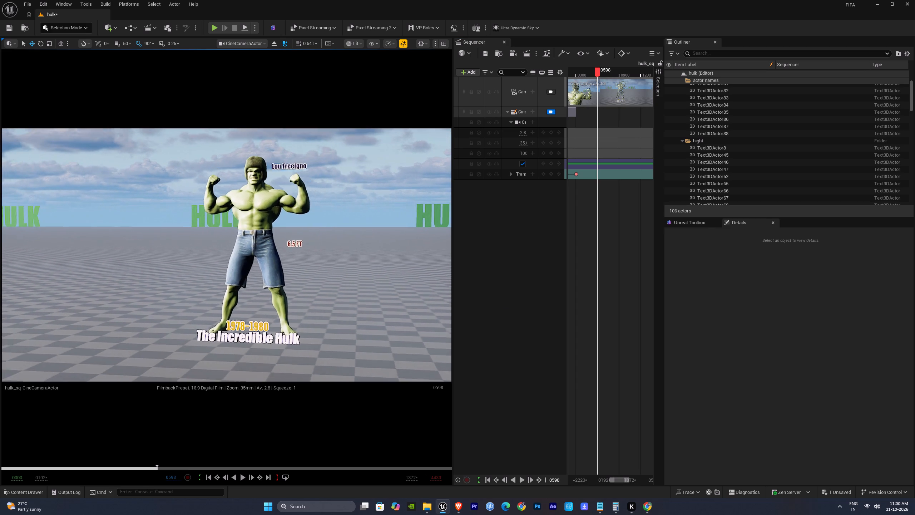
right_drag(246, 229, 247, 229)
text(ad)
Replay from frame 305 and shift the last camera transform key earlier, to about frame 500.
click(575, 72)
key(space)
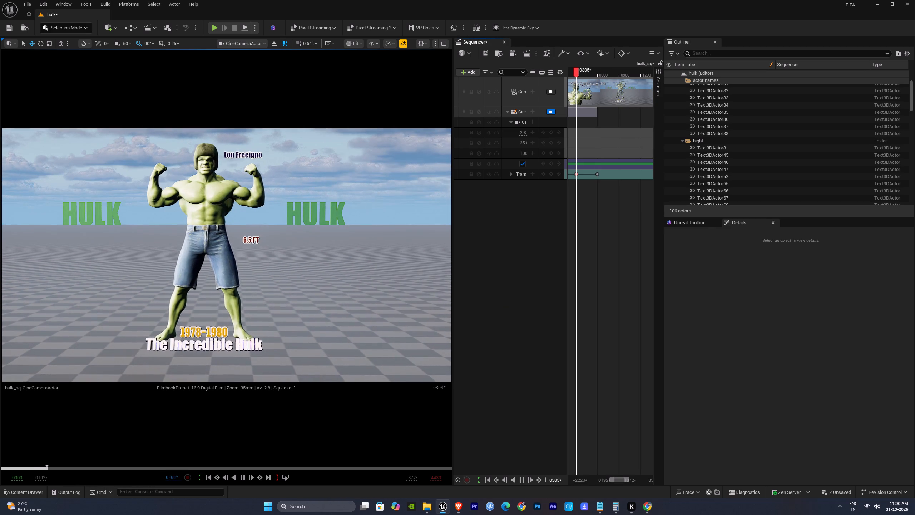
drag(597, 173, 590, 174)
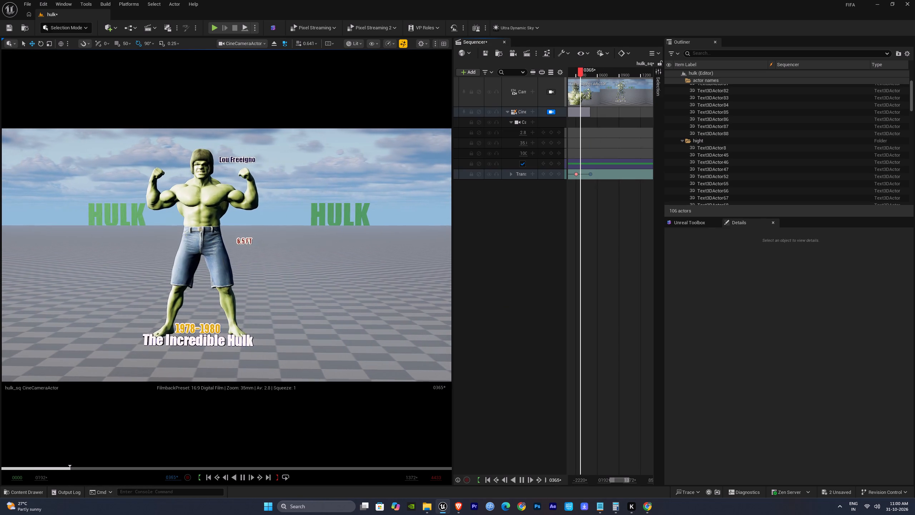
click(587, 207)
key(space)
Key the camera at frame 881 framing the full 2003 Hulk, and replay the move from the first Hulk.
drag(590, 74, 615, 84)
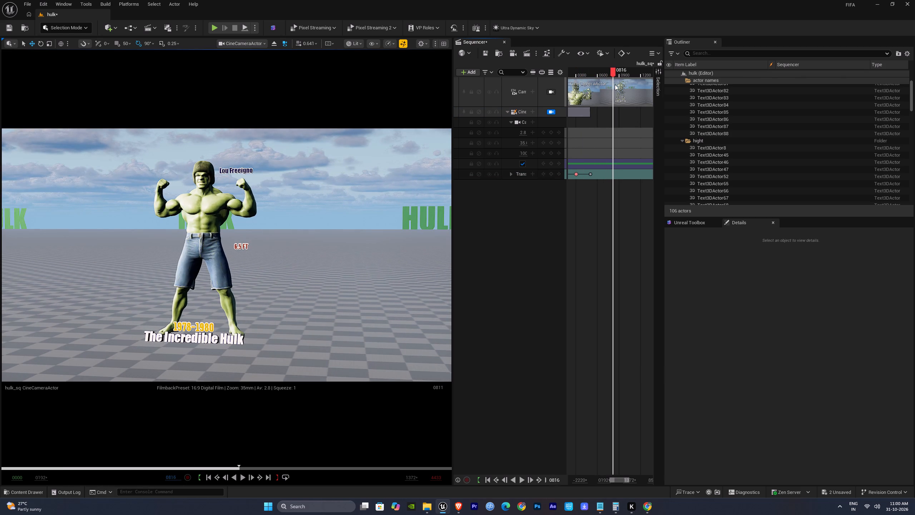
drag(615, 84, 618, 92)
right_click(286, 275)
key(s)
key(d)
text(se)
key(s)
key(d)
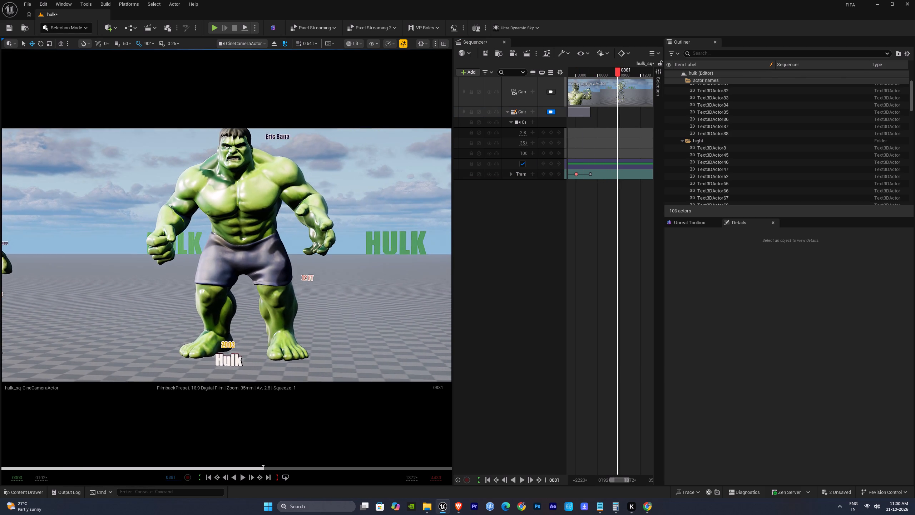
key(s)
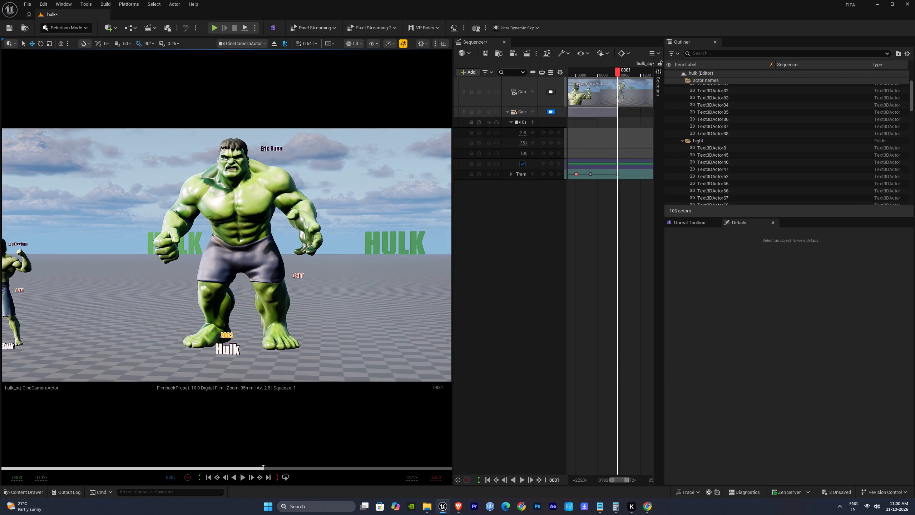
click(592, 73)
key(space)
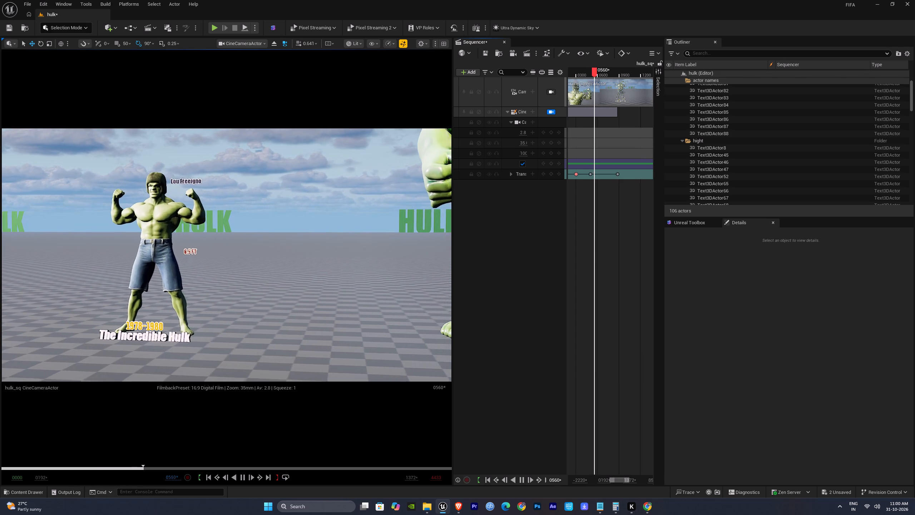
right_drag(616, 225, 599, 247)
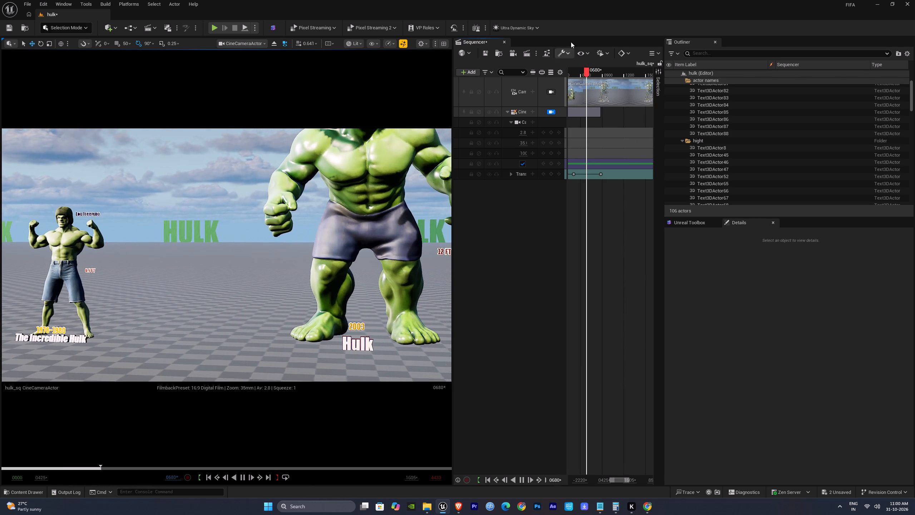
right_drag(608, 244, 608, 245)
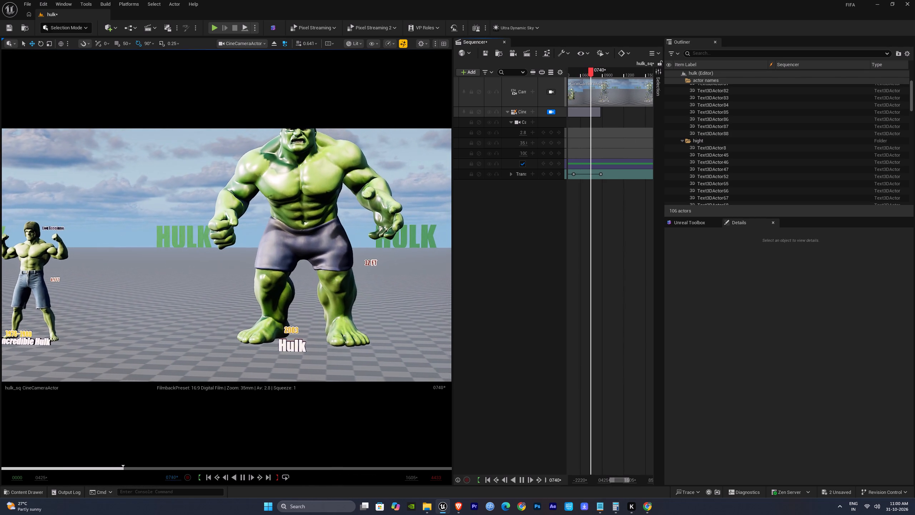
right_drag(608, 245, 603, 247)
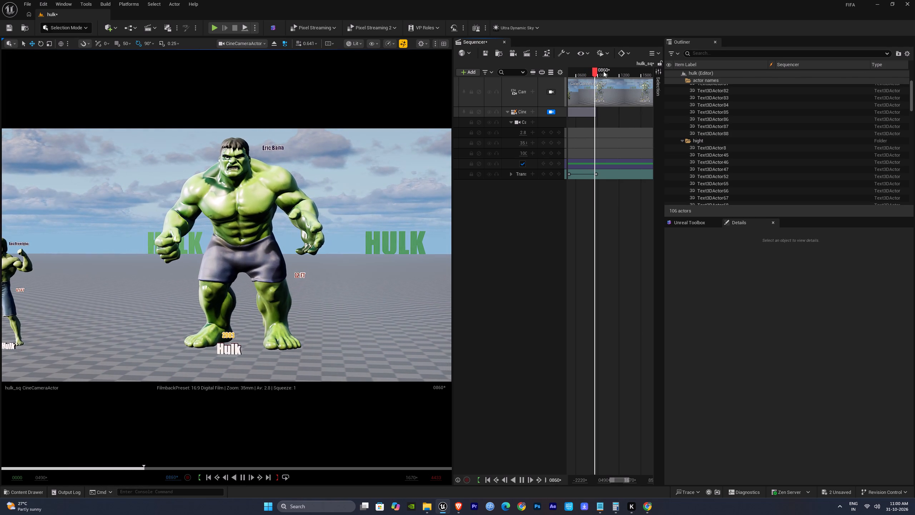
Key the camera at frame 1193 with a slight sideways drift to the right around the 2003 Hulk.
drag(603, 71, 619, 89)
right_drag(283, 252, 281, 251)
key(d)
key(d)
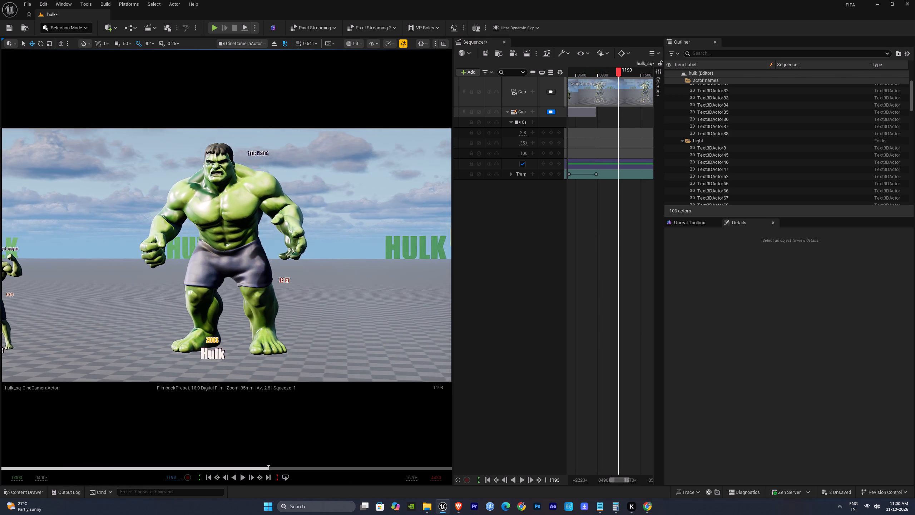
right_drag(281, 251, 276, 251)
key(d)
key(d)
Replay the drift on the 2003 Hulk from the frame 881 key and widen the viewport.
click(596, 174)
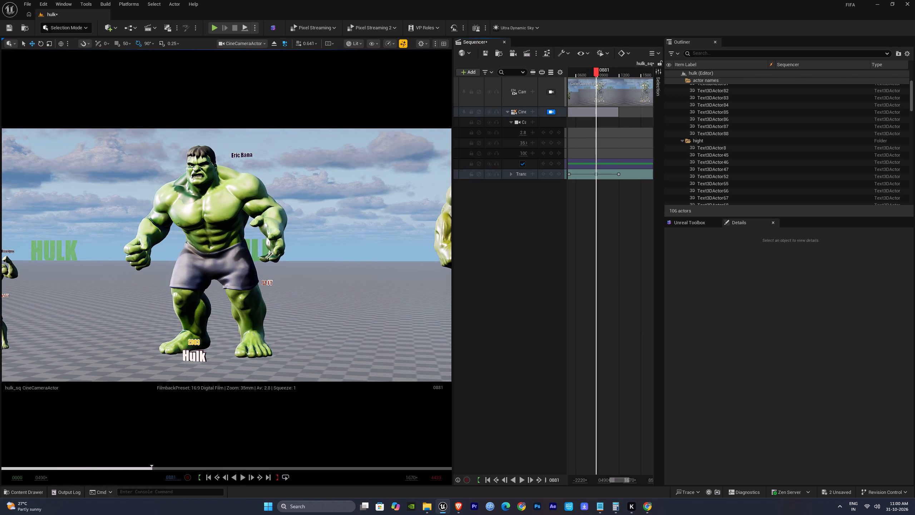
click(603, 187)
key(space)
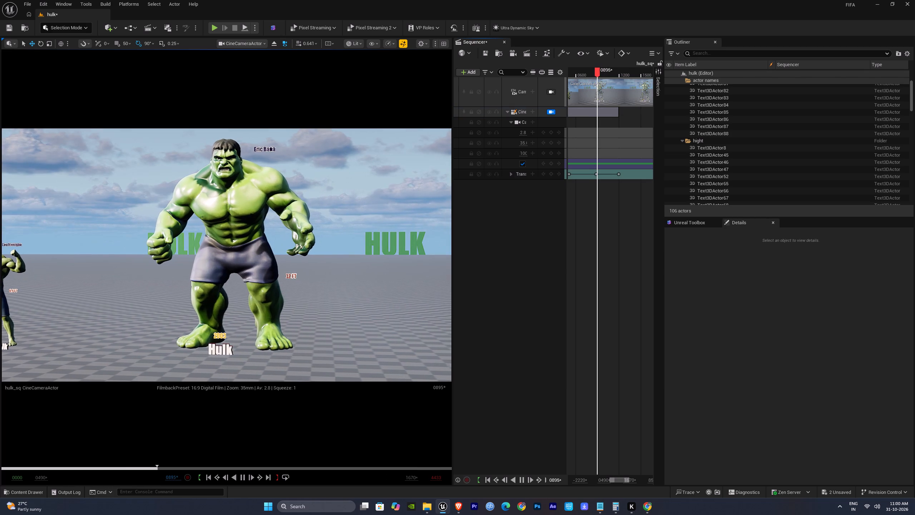
key(space)
drag(452, 70, 489, 95)
click(635, 200)
key(space)
key(space)
At the frame 881 key, shift and turn the camera to the left to reframe the 2003 Hulk.
click(623, 174)
click(607, 175)
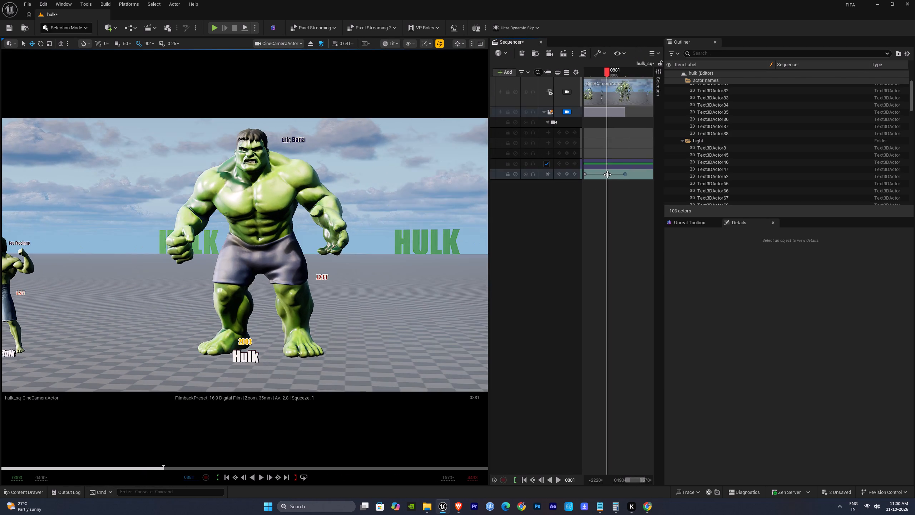
right_drag(269, 223, 291, 222)
key(a)
key(a)
key(a)
key(a)
key(a)
key(a)
key(a)
key(a)
key(a)
key(a)
key(a)
key(a)
key(a)
key(a)
Replay the move to the 2003 Hulk from frame 615 to frame 968.
click(593, 77)
key(space)
click(591, 74)
key(space)
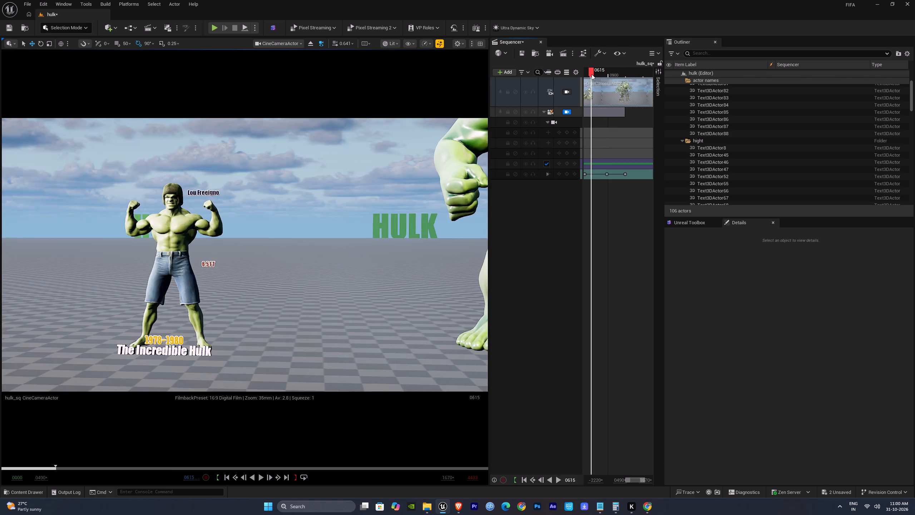
click(595, 256)
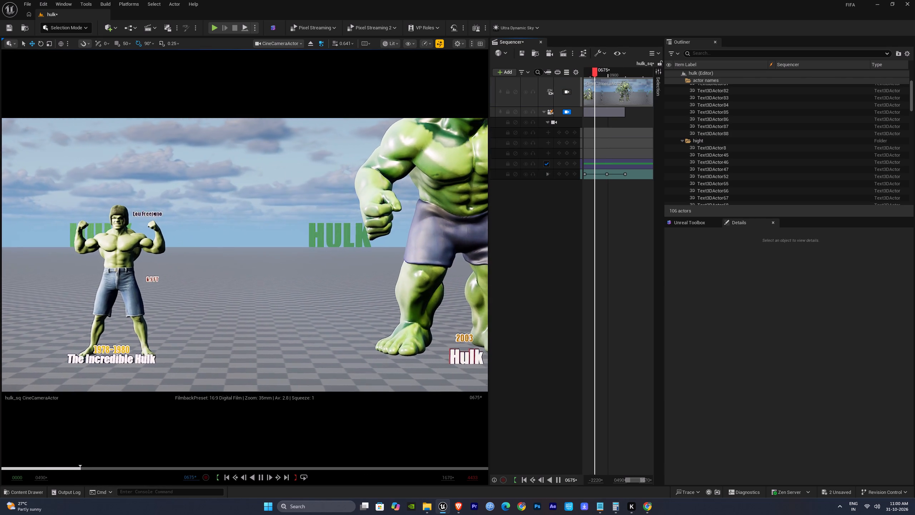
right_drag(613, 232, 618, 250)
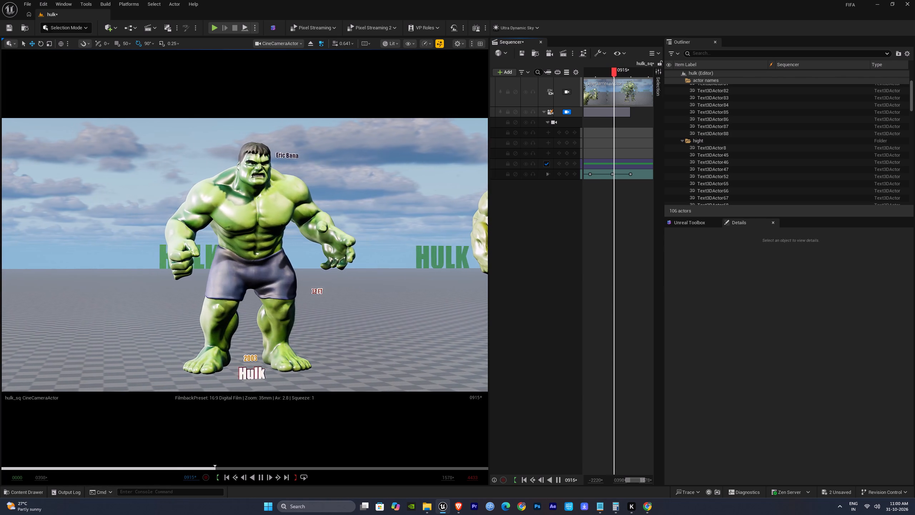
key(space)
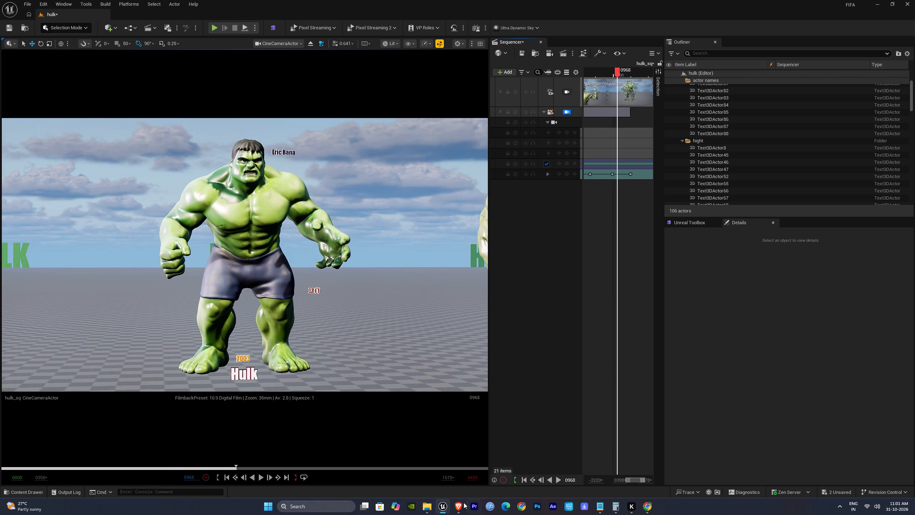
Switch to the browser and examine the first-to-second Hulk transition in the Hulk Evolution (2003–2026) video, then pause it.
click(457, 509)
click(327, 262)
click(51, 403)
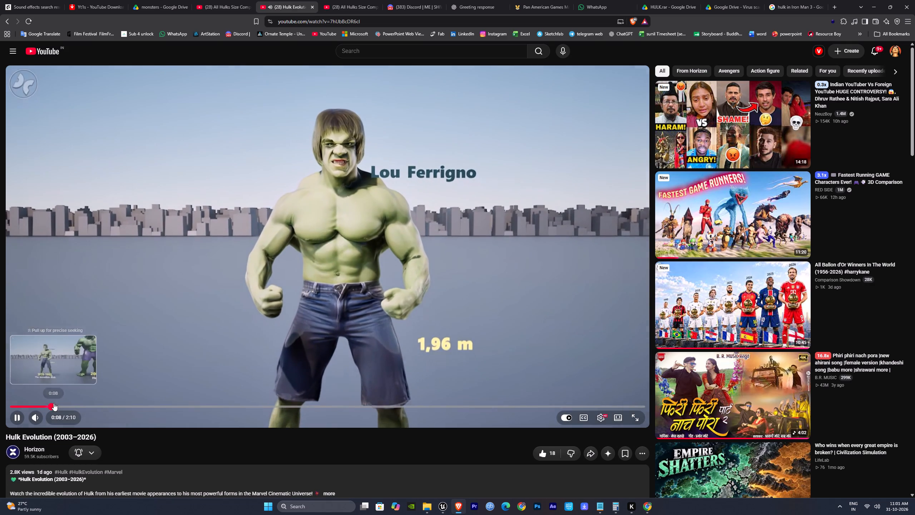
click(64, 403)
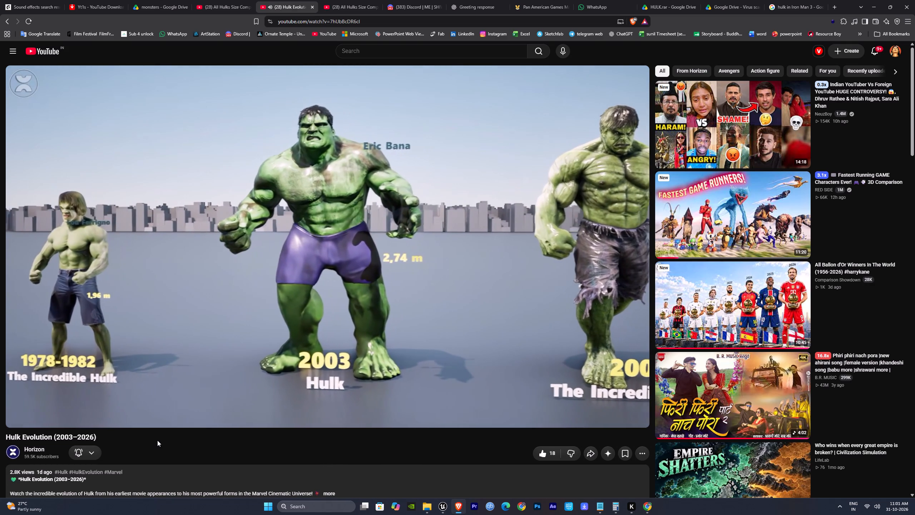
key(space)
click(874, 10)
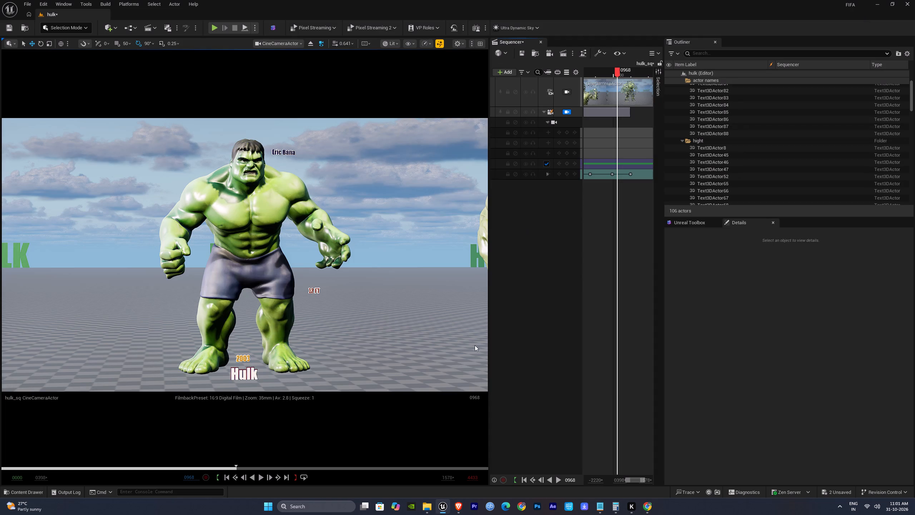
Back in Unreal Editor, review the camera move from the keys at frames 306 and about 500, scrubbing to frame 749.
right_drag(594, 224, 623, 226)
click(606, 173)
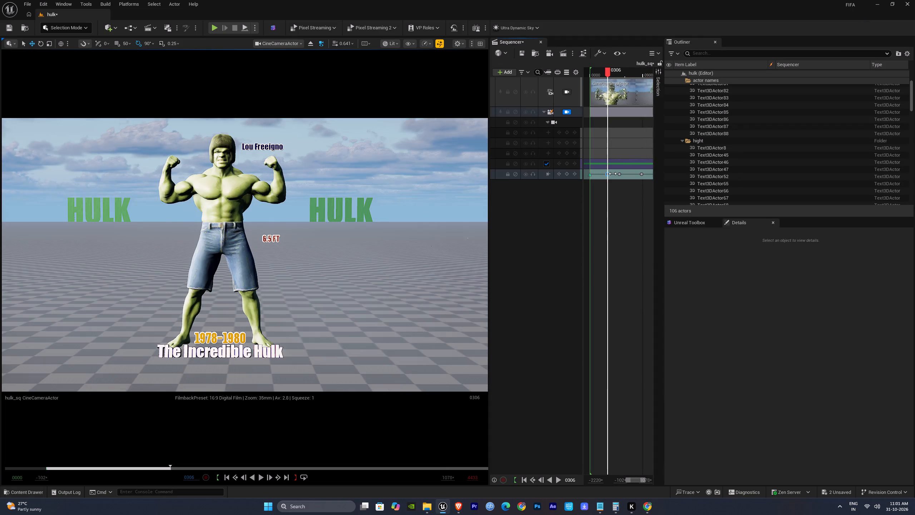
key(space)
click(616, 173)
click(618, 175)
key(space)
click(620, 173)
key(space)
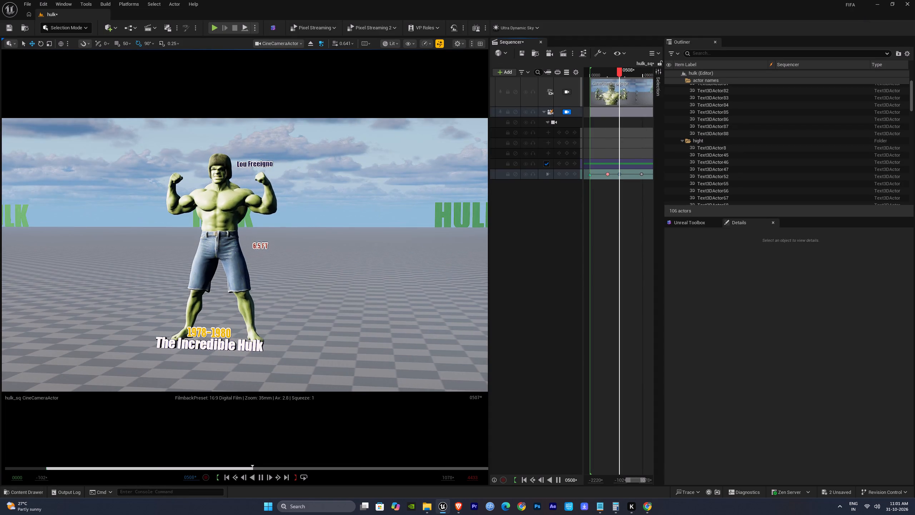
right_drag(633, 210, 616, 210)
key(space)
drag(610, 71, 617, 75)
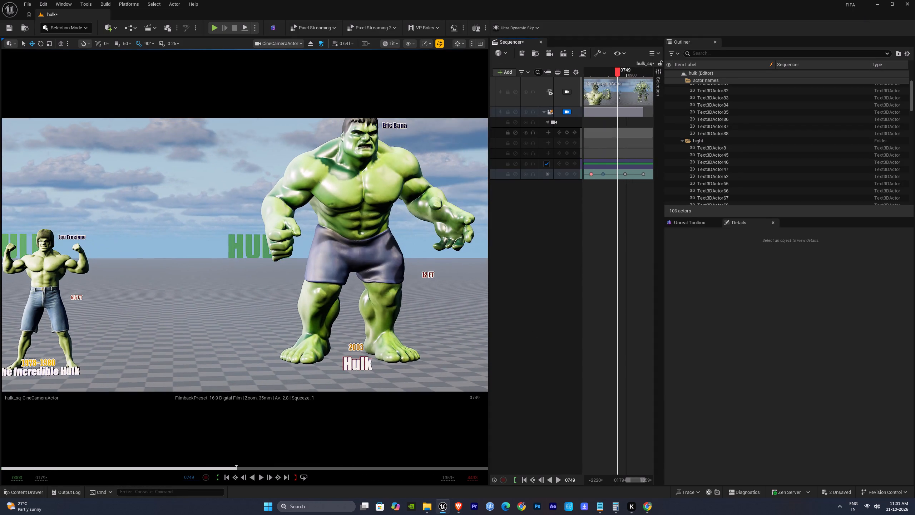
At the frame 881 key, pull the camera back to show both Hulks and replay up to frame 1038.
click(626, 173)
right_drag(267, 259, 261, 259)
key(s)
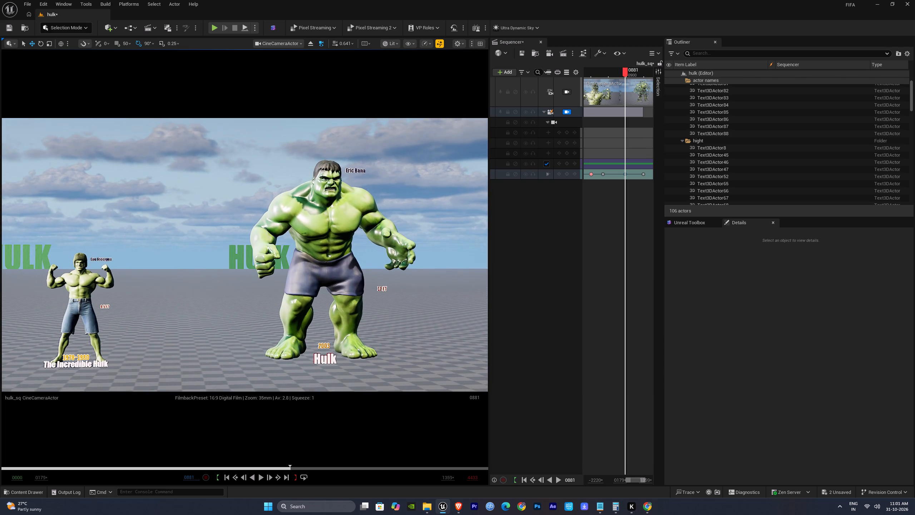
right_drag(261, 259, 261, 260)
click(610, 227)
key(space)
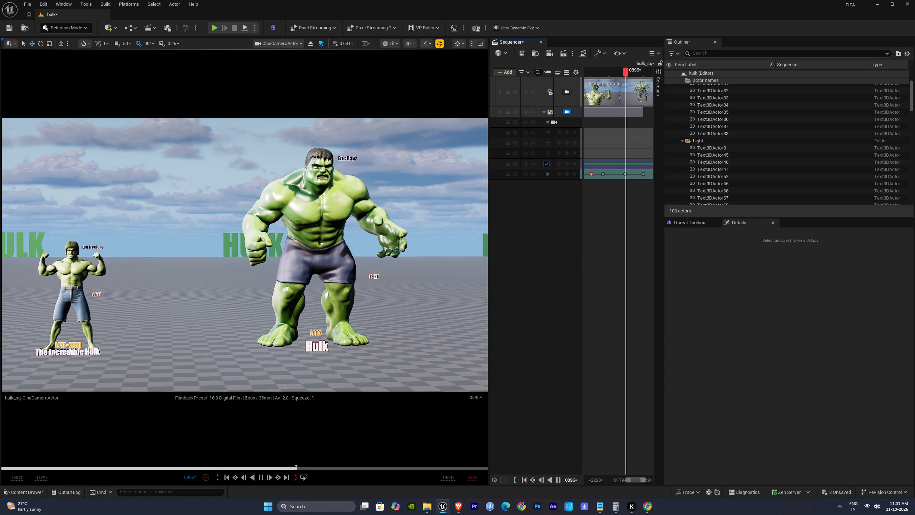
right_drag(624, 237, 596, 239)
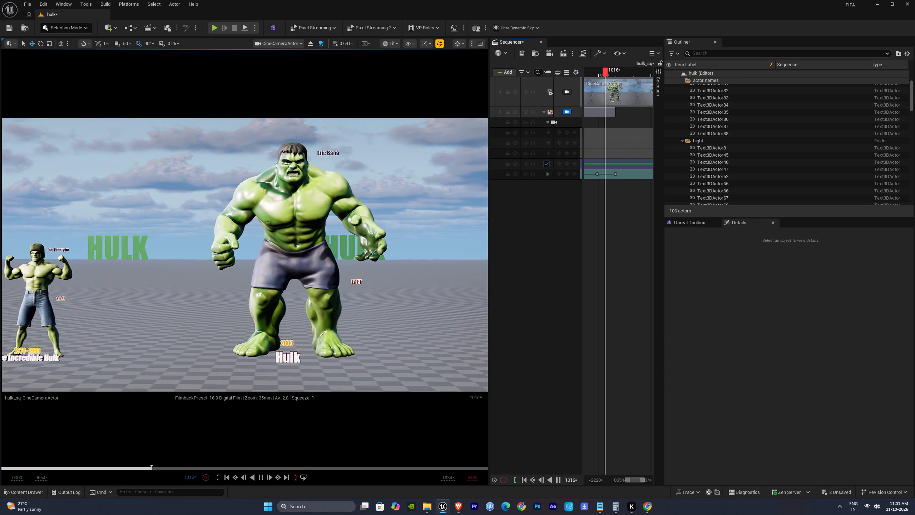
key(space)
At frame 1499, move the camera across to frame the 2003 Hulk beside The Incredible Hulk (2008), and replay the move.
right_drag(622, 244, 601, 248)
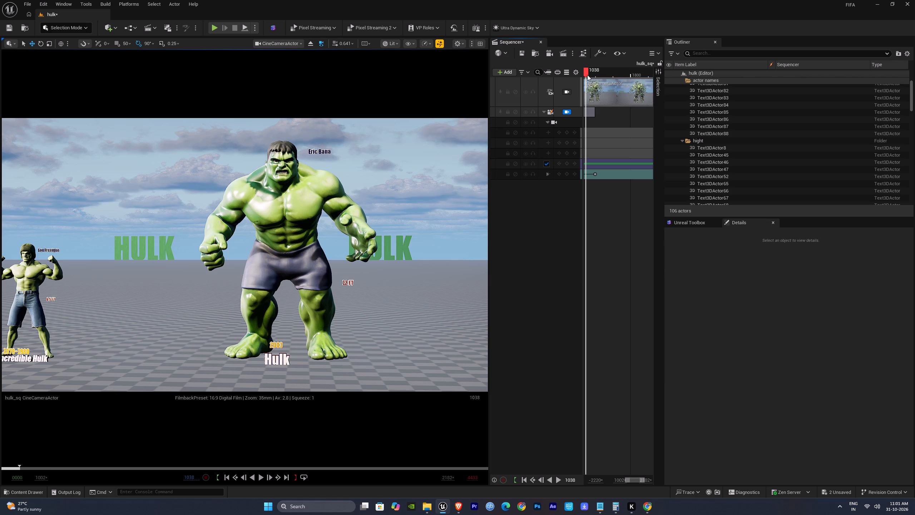
drag(589, 74, 619, 90)
ctrl+scroll(614, 226, up, 3)
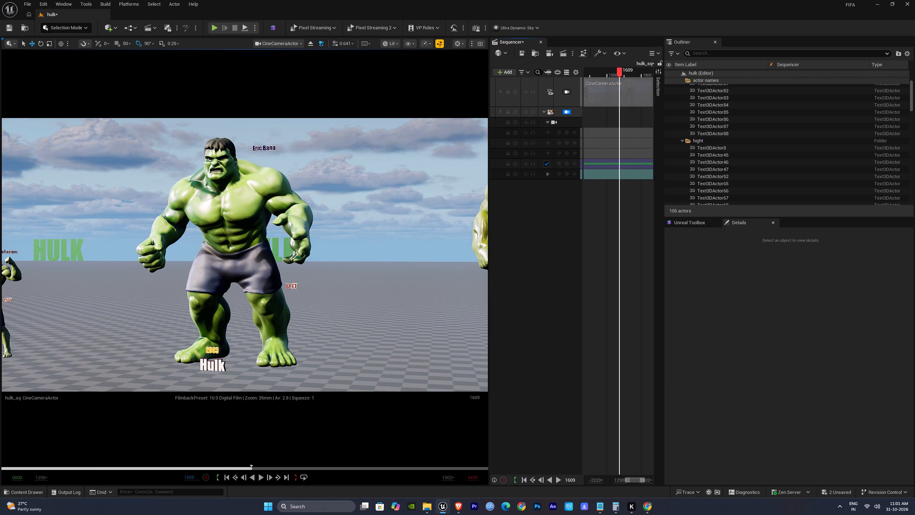
drag(613, 72, 607, 73)
right_click(321, 230)
key(d)
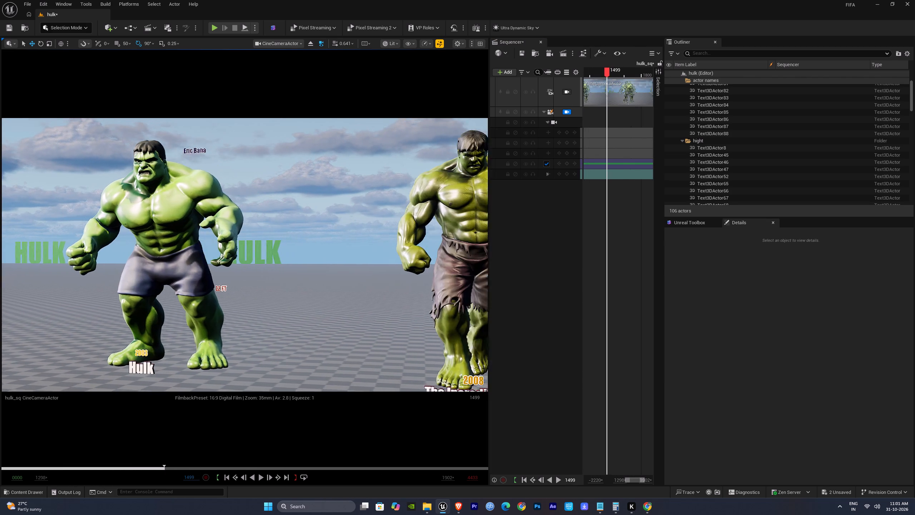
text(sdd)
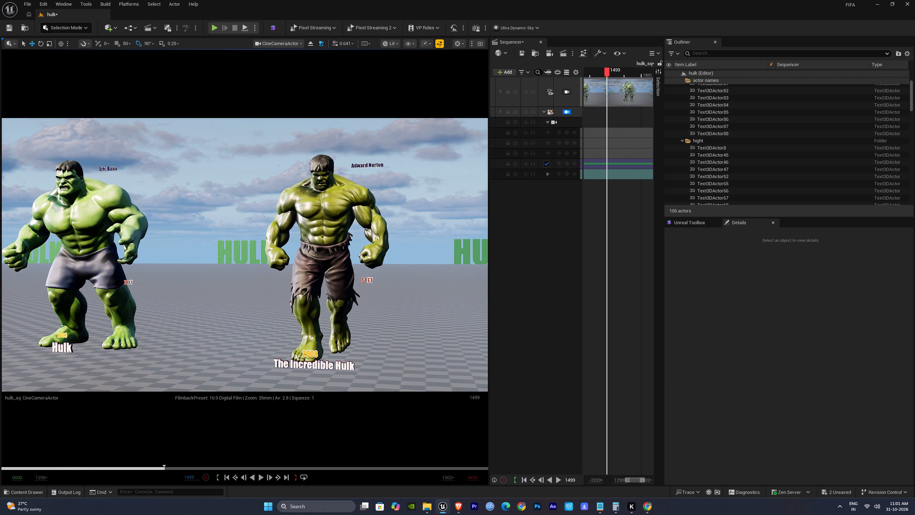
drag(593, 73, 584, 75)
key(space)
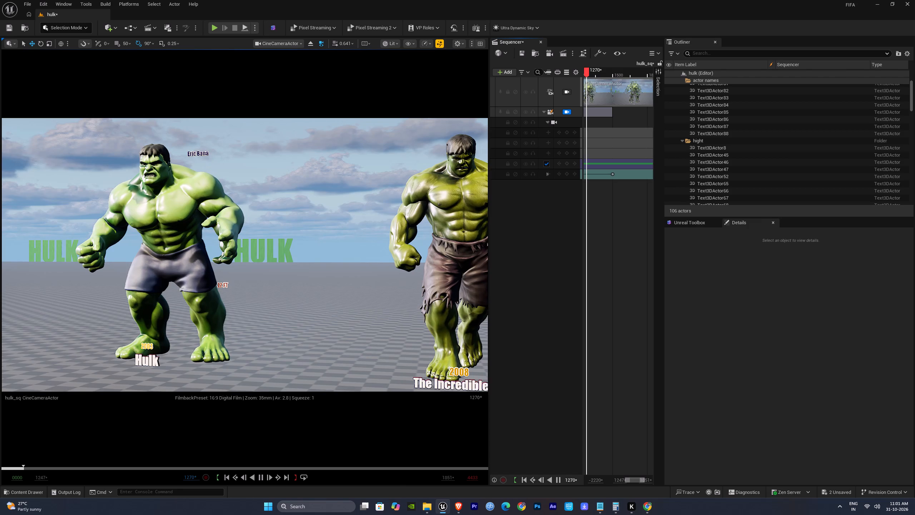
At frame 1782, drift the camera sideways and closer so The Incredible Hulk (2008) is near centre, and replay from about frame 1499.
right_drag(618, 221, 602, 222)
drag(590, 73, 630, 92)
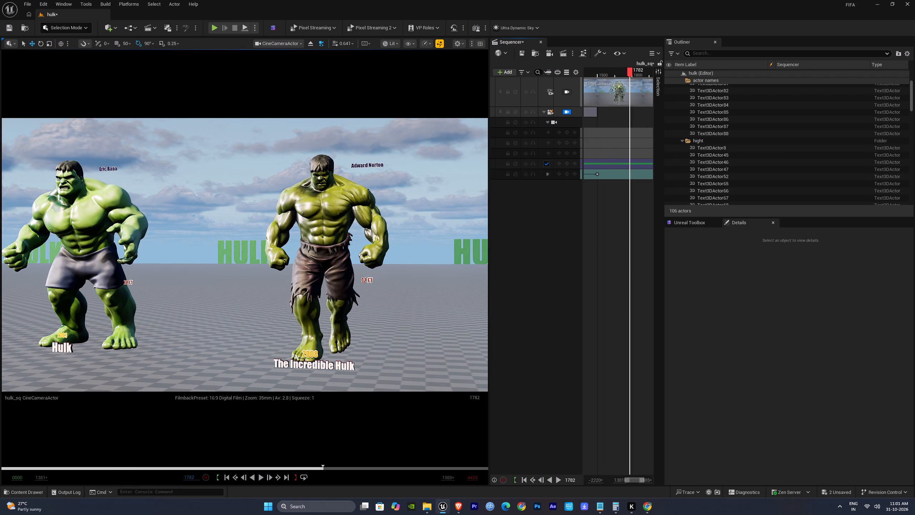
right_click(430, 240)
key(d)
key(d)
key(d)
key(w)
key(d)
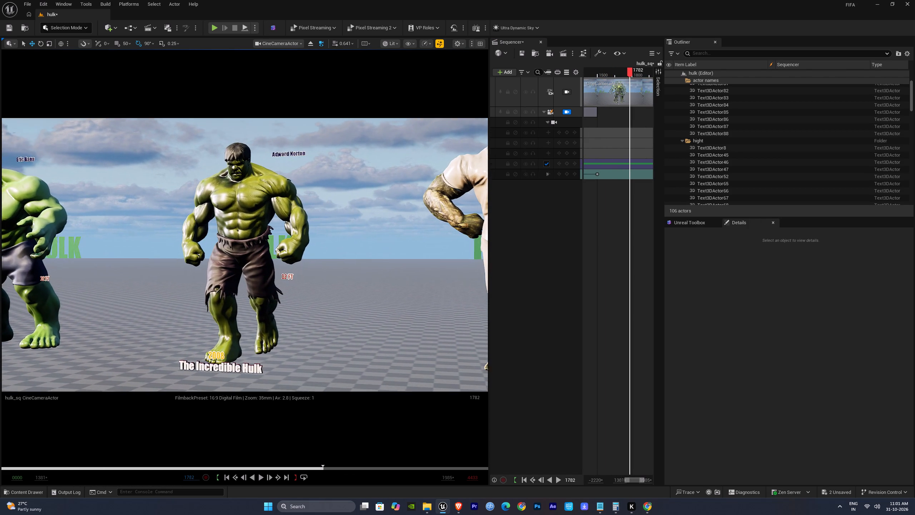
click(596, 76)
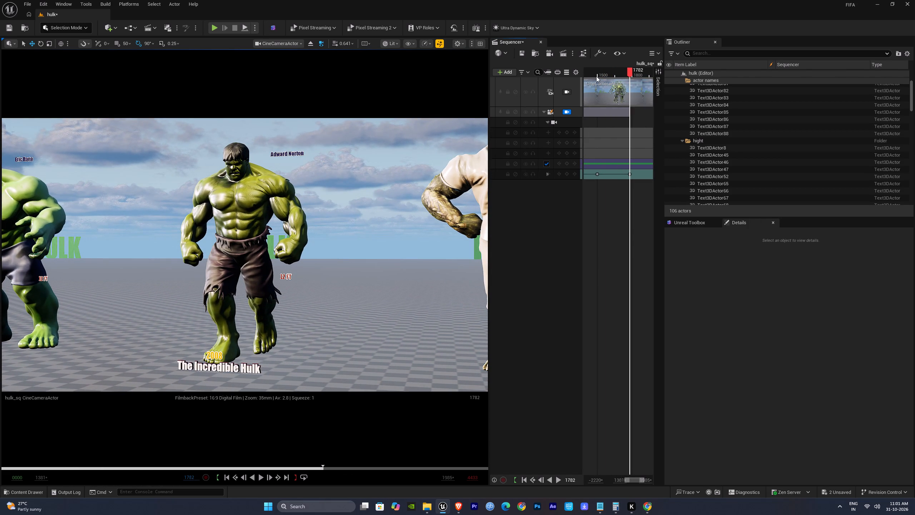
key(space)
click(619, 199)
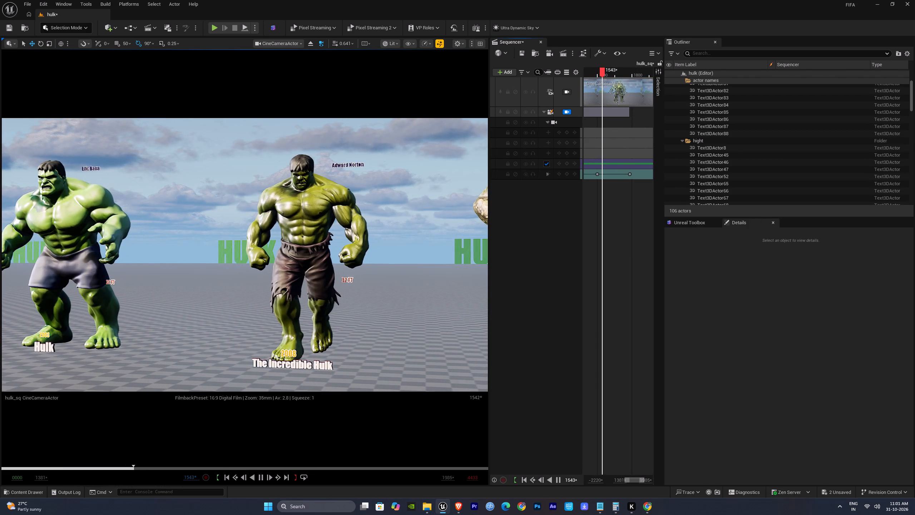
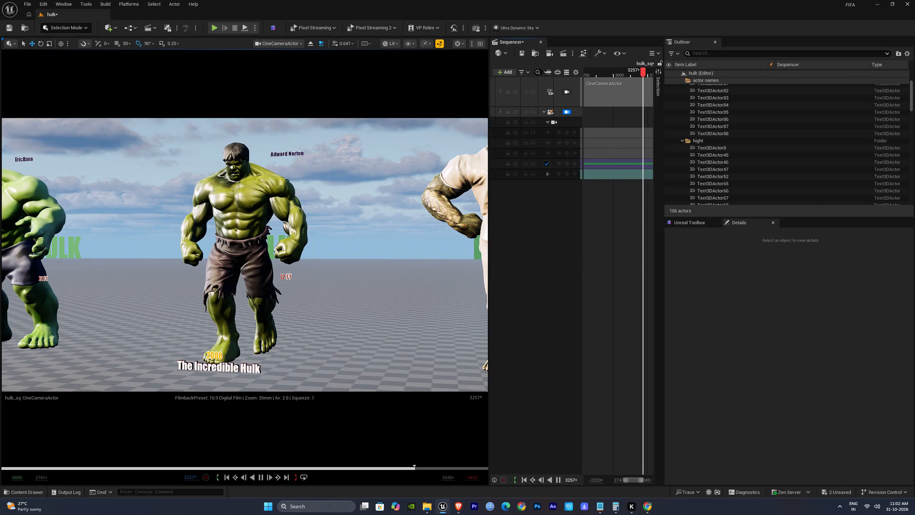
Scrub back to the latest camera keys and replay the drift around The Incredible Hulk (2008).
click(613, 263)
ctrl+scroll(618, 234, down, 5)
drag(604, 72, 584, 74)
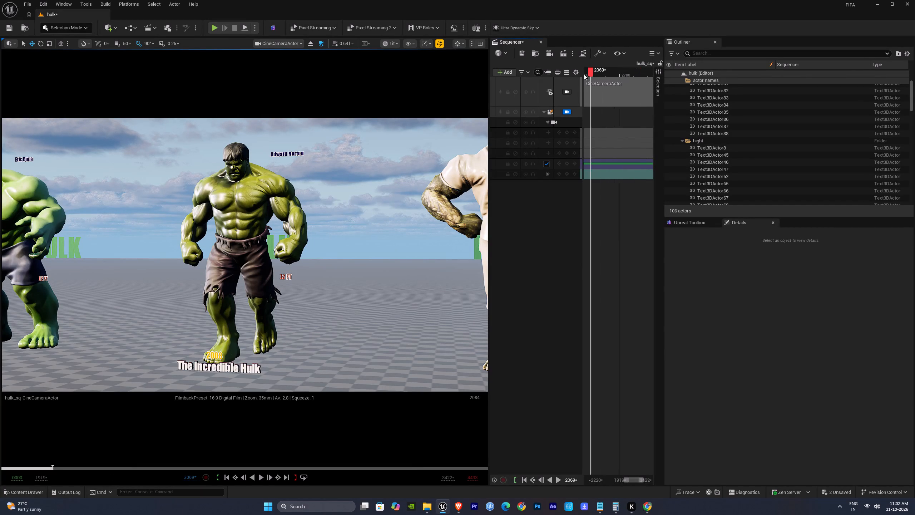
drag(584, 74, 583, 74)
ctrl+scroll(600, 232, down, 7)
right_drag(595, 234, 614, 236)
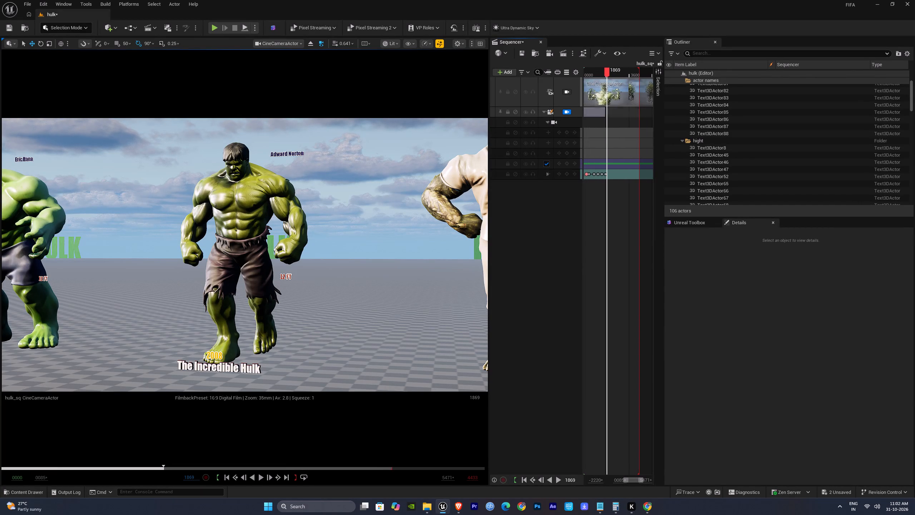
click(602, 72)
key(space)
Widen the Sequencer beside the viewport and set the sequence's display rate to 60 fps.
drag(489, 59, 313, 80)
key(space)
click(351, 53)
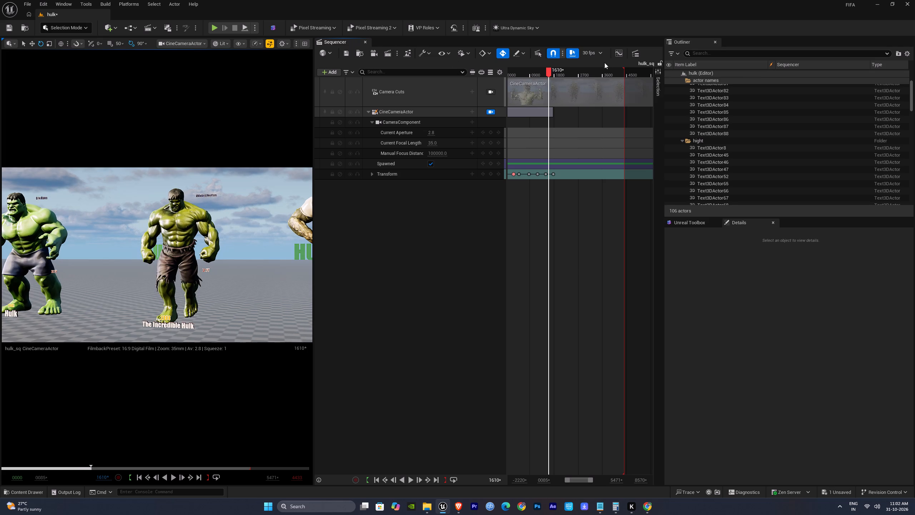
click(593, 57)
click(602, 153)
Play back and scrub through the existing camera moves at 60 fps to check their timing.
key(space)
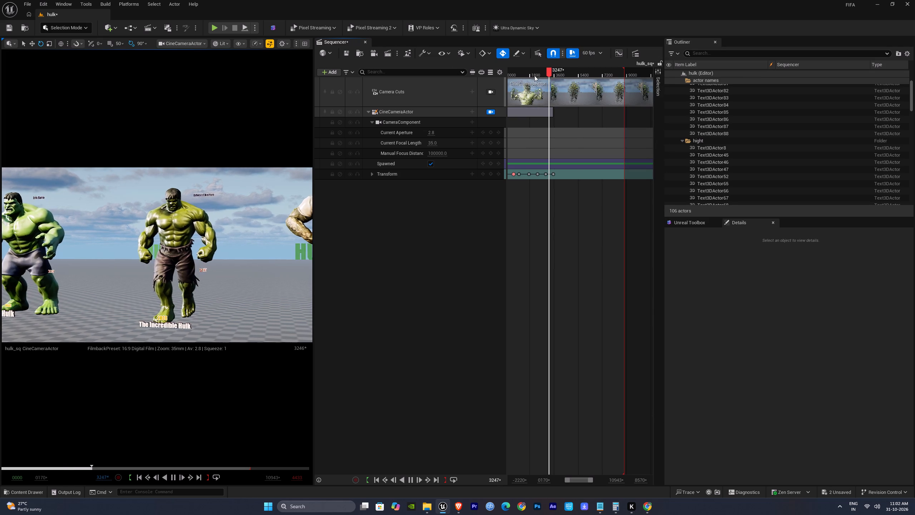
click(535, 74)
key(space)
drag(535, 74, 540, 75)
key(space)
drag(543, 74, 546, 74)
key(space)
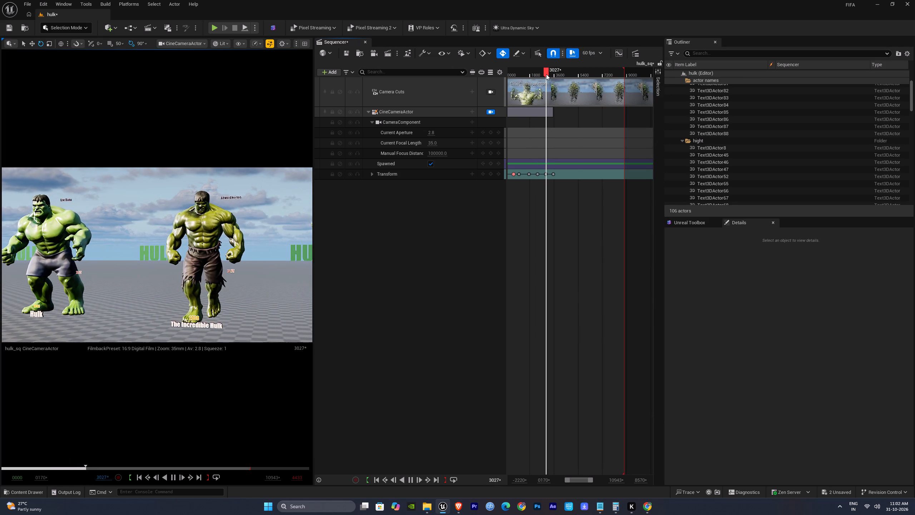
drag(546, 74, 551, 74)
key(space)
drag(552, 74, 557, 75)
key(space)
At frame 5386, move the camera across and back to frame the white-shirted The Incredible Hulk figure beside the shirtless one.
drag(561, 75, 567, 75)
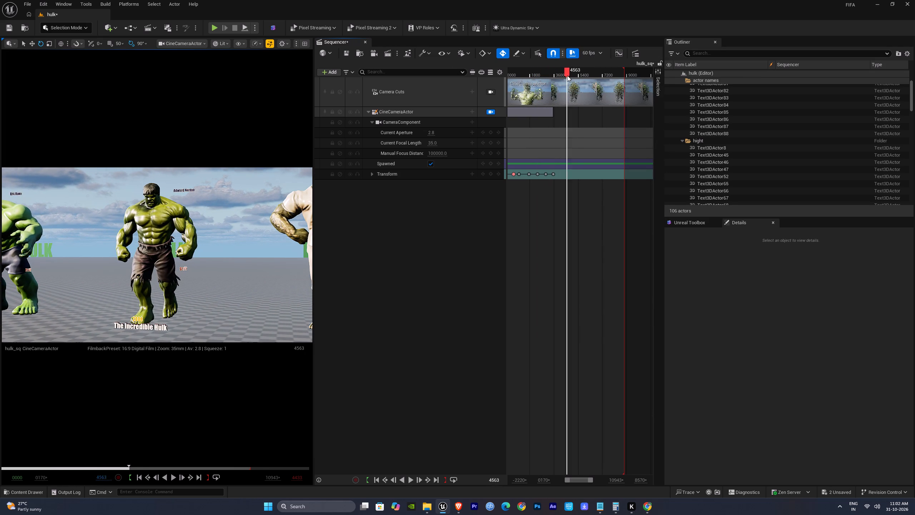
drag(567, 75, 578, 82)
right_click(206, 244)
key(d)
key(d)
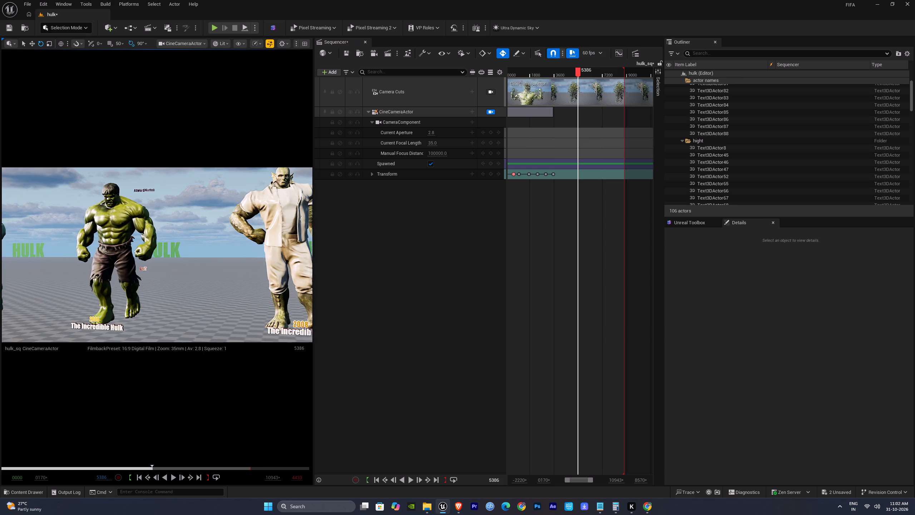
key(s)
key(d)
key(s)
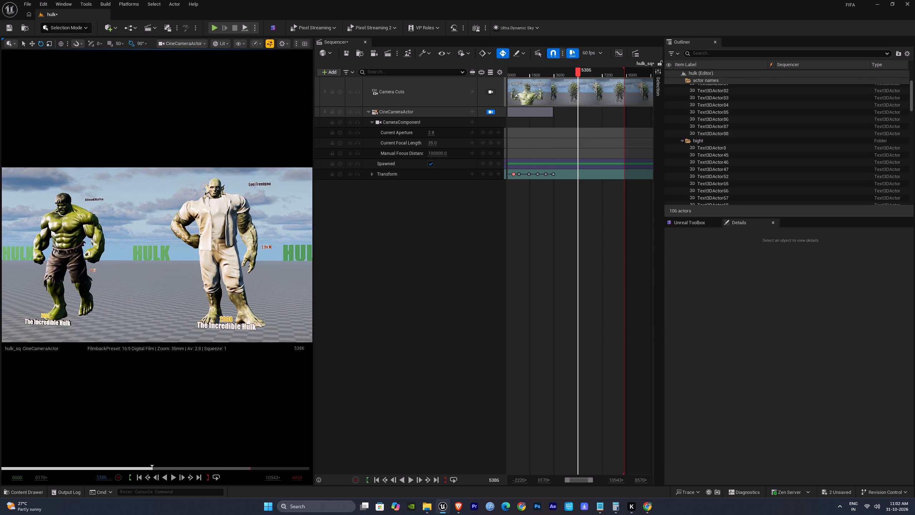
key(d)
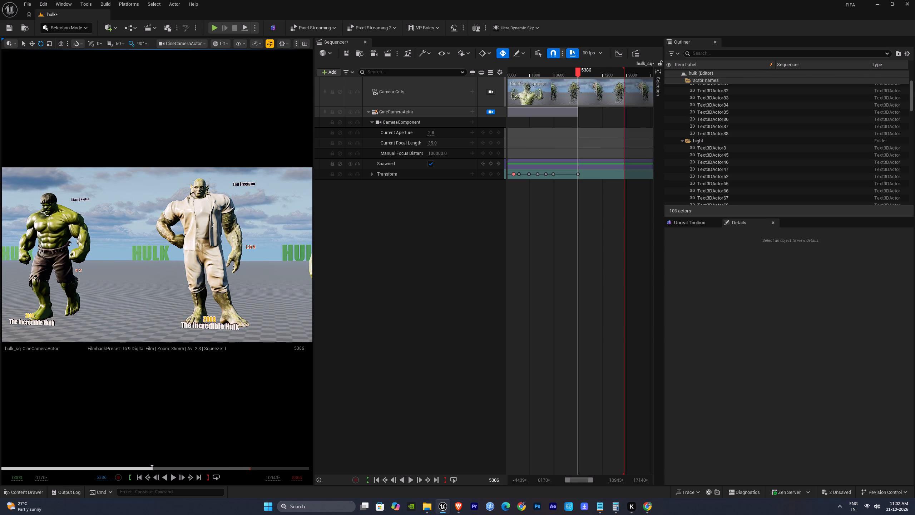
Move the camera's newest Transform key earlier, from frame 5386 to about frame 4200.
ctrl+scroll(591, 181, up, 4)
ctrl+scroll(560, 191, up, 1)
right_drag(540, 209, 580, 217)
drag(618, 174, 611, 175)
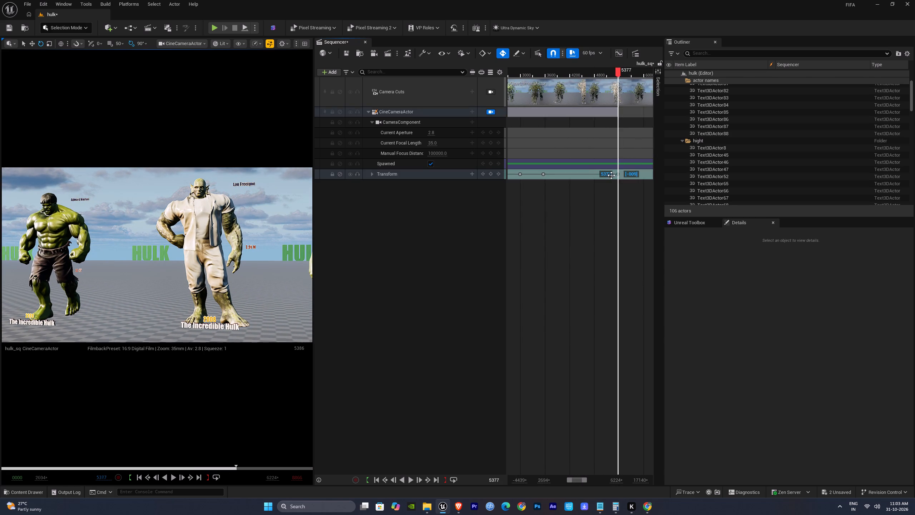
drag(611, 175, 569, 196)
At frame 4812, drift the camera sideways so the white-shirted Hulk is near centre, and replay the move.
drag(573, 72, 582, 75)
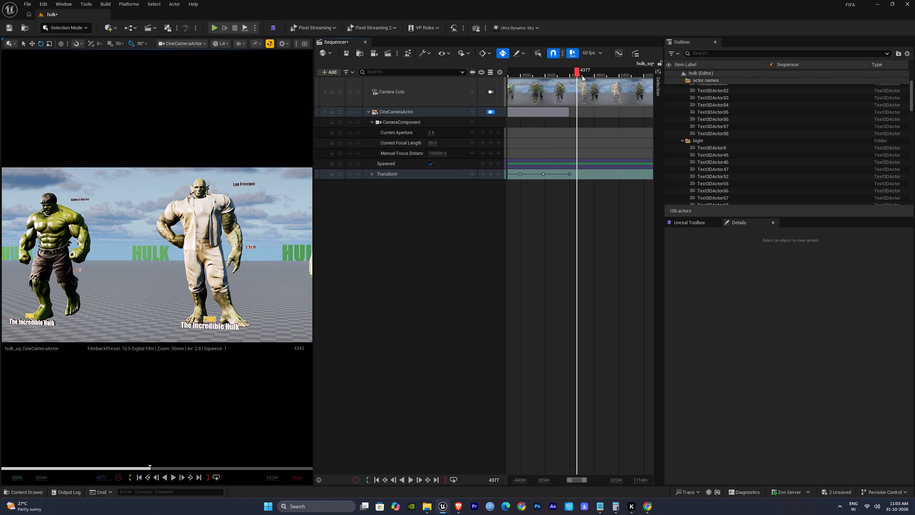
drag(582, 75, 595, 84)
right_drag(263, 233, 259, 234)
text(ddd)
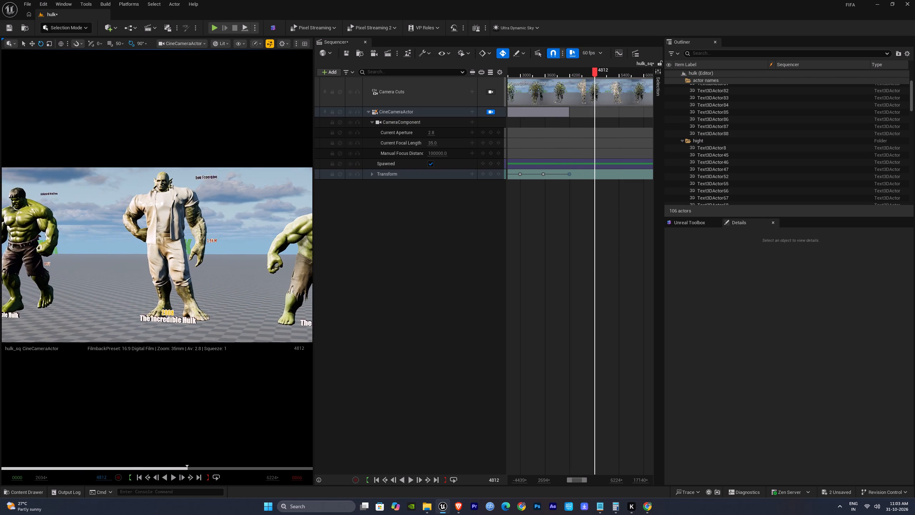
right_drag(259, 234, 259, 234)
key(w)
click(560, 75)
key(space)
drag(563, 75, 568, 75)
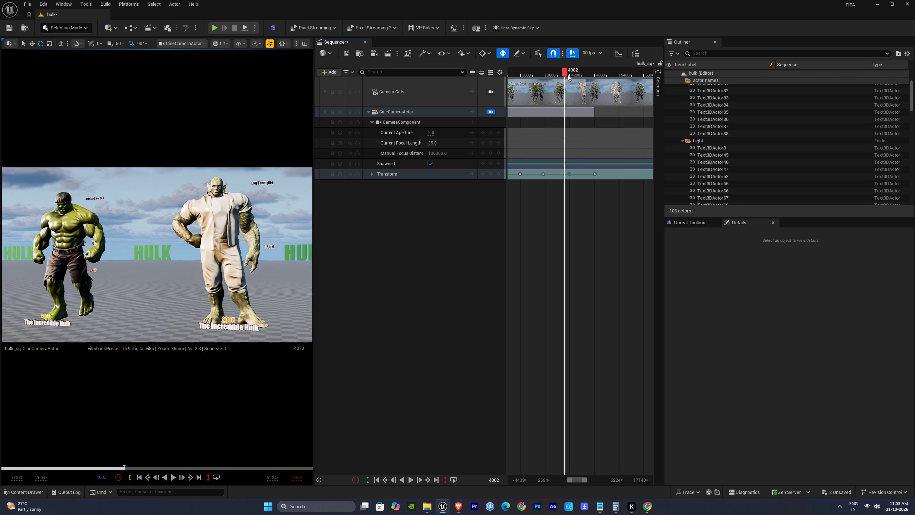
drag(568, 75, 569, 75)
key(space)
At frame 5351, move the camera across and back to frame The Avengers Hulk beside the white-shirted Hulk.
right_drag(584, 210, 560, 214)
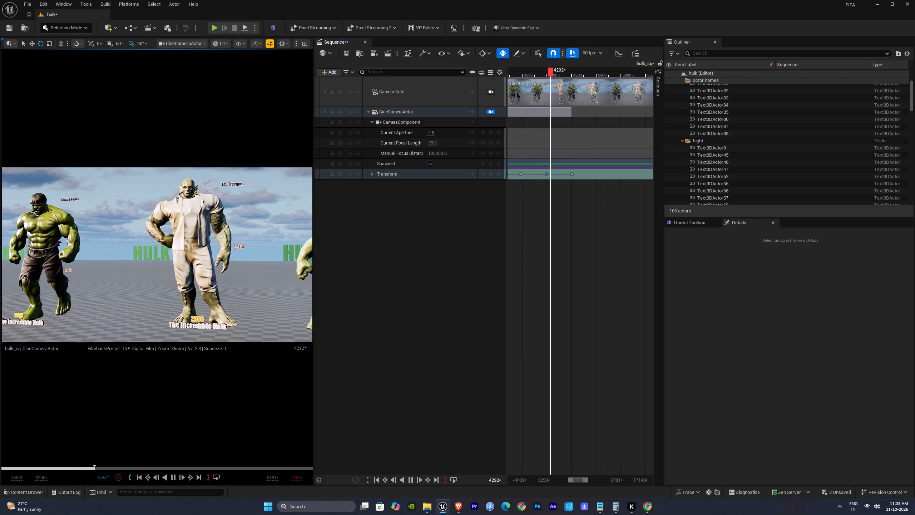
drag(557, 71, 594, 83)
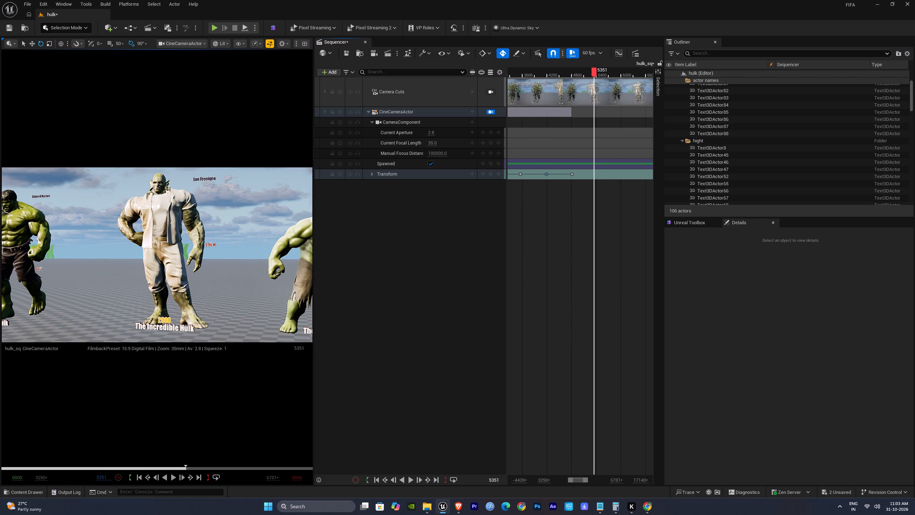
right_click(227, 236)
key(d)
key(d)
key(w)
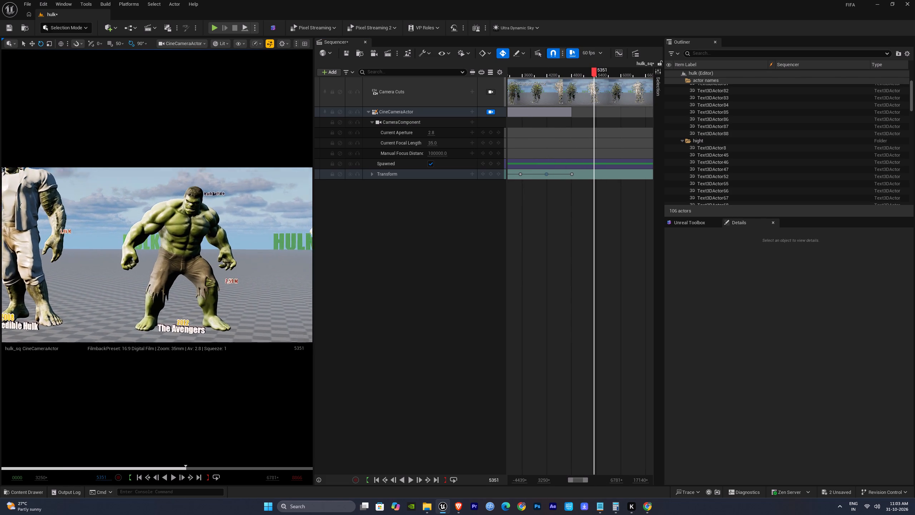
key(s)
key(s)
key(s)
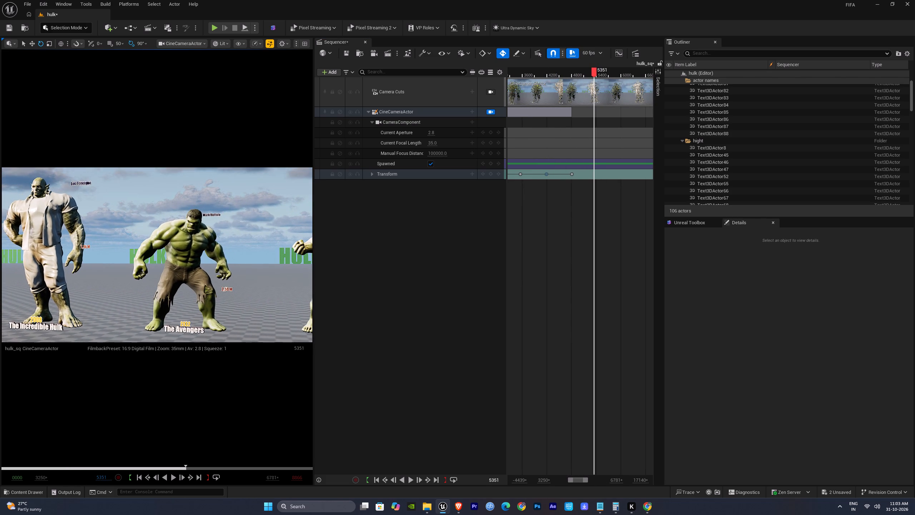
At frame 6011, push the camera closer to The Avengers Hulk, keeping him full-length near centre.
drag(603, 73, 621, 96)
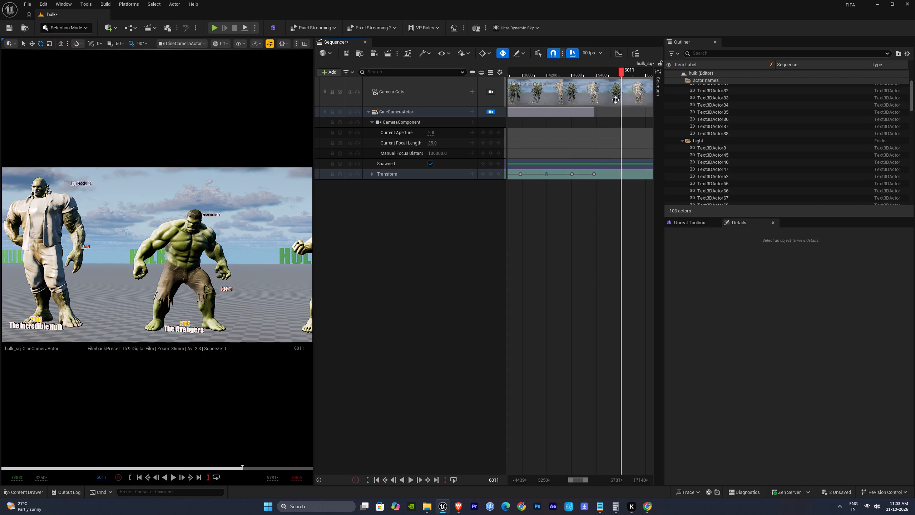
right_click(218, 254)
key(w)
key(w)
key(w)
key(w)
key(w)
key(s)
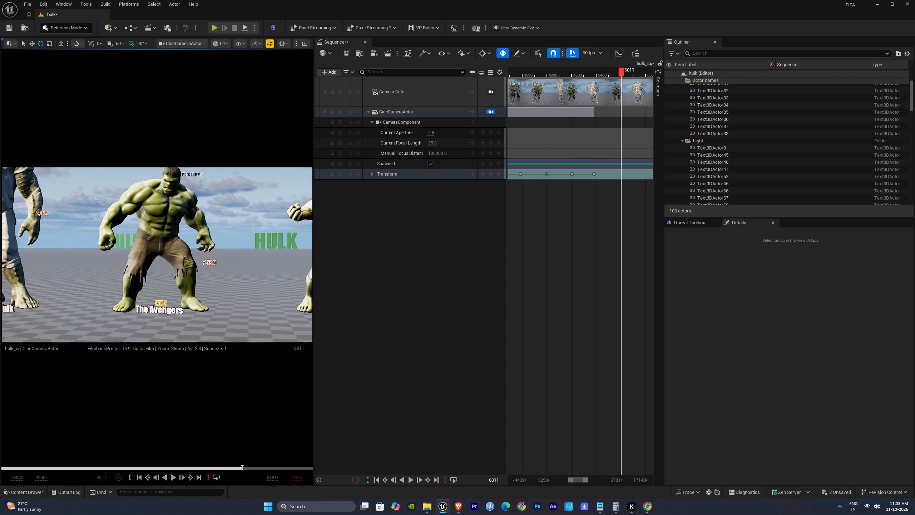
At frame 6602, move the camera across to frame the Avengers: Age of Ultron Hulk near centre.
right_drag(615, 239, 529, 243)
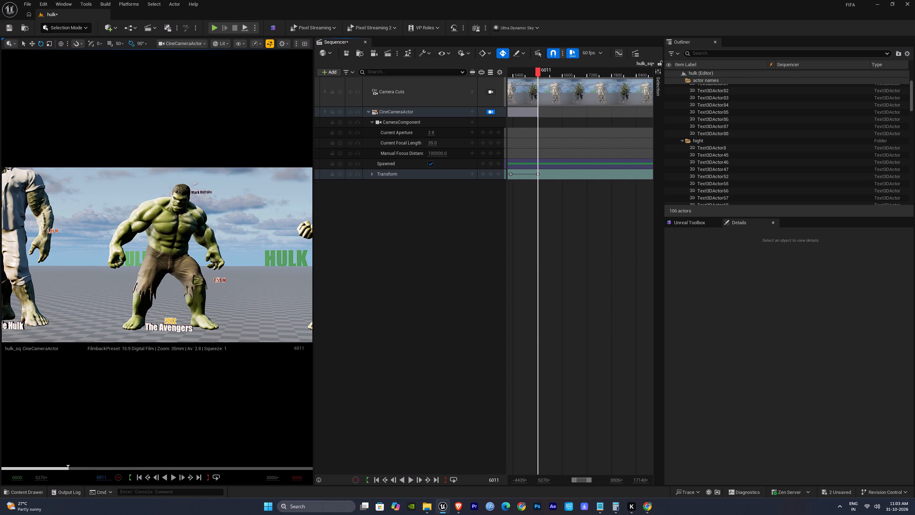
drag(541, 72, 561, 84)
right_drag(215, 235, 219, 236)
text(sd)
right_drag(219, 236, 223, 236)
key(w)
key(d)
key(s)
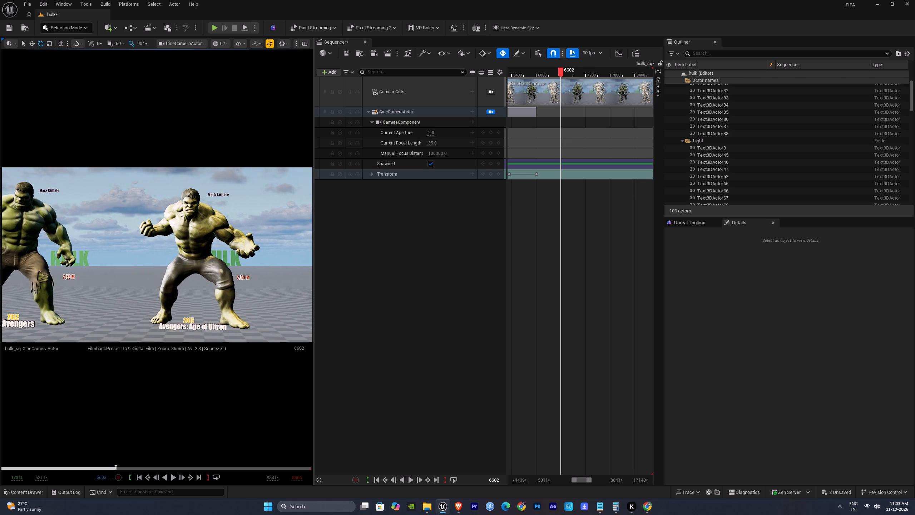
right_drag(223, 236, 216, 236)
key(d)
key(d)
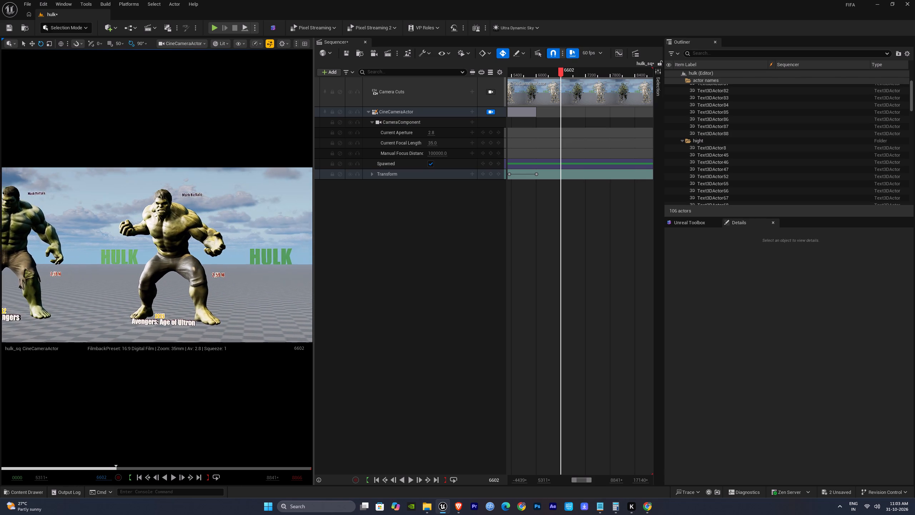
right_drag(216, 236, 233, 236)
key(a)
key(a)
key(a)
key(a)
key(a)
key(a)
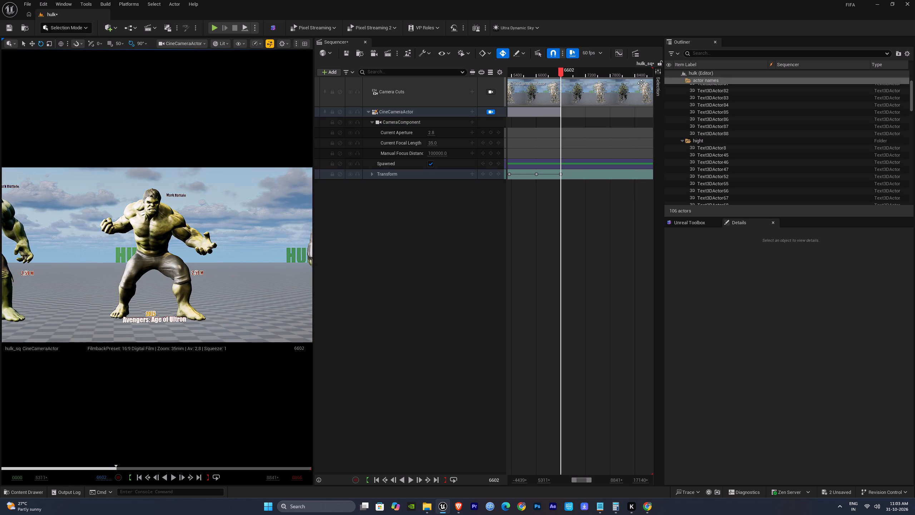
At frame 7211, shift and turn the camera for an angled view of the Avengers: Age of Ultron Hulk, slightly left of centre.
drag(562, 73, 586, 88)
right_drag(243, 243, 233, 244)
key(d)
key(d)
key(d)
key(d)
key(d)
key(d)
key(d)
key(d)
key(d)
key(d)
key(d)
key(d)
key(d)
key(d)
key(d)
key(d)
key(d)
key(d)
key(d)
key(d)
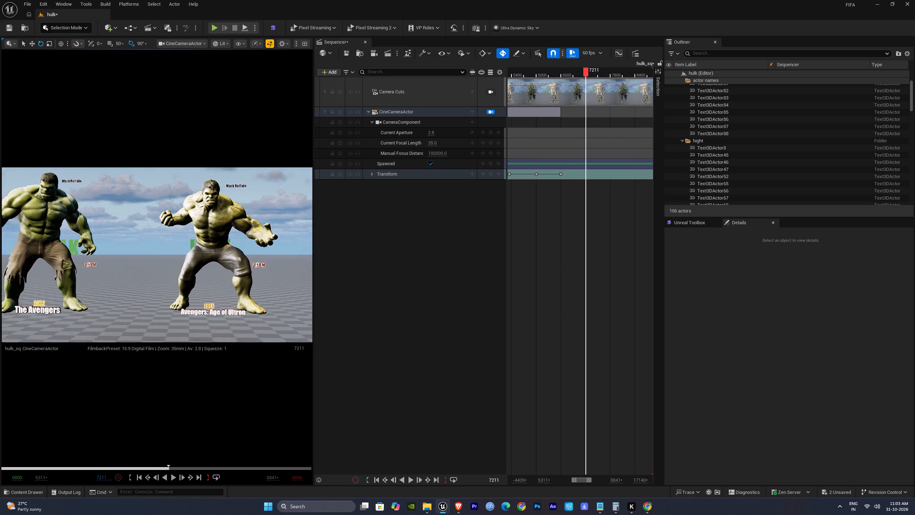
right_drag(233, 244, 204, 243)
key(d)
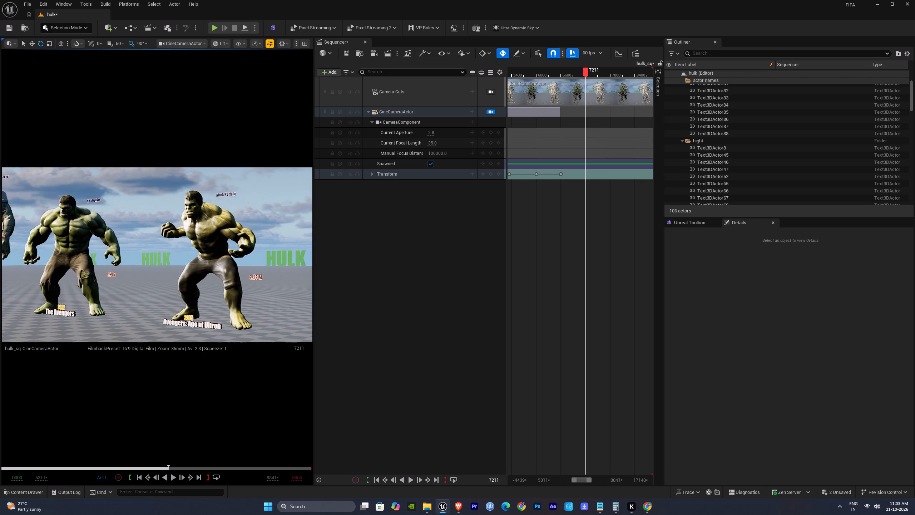
right_drag(204, 243, 212, 243)
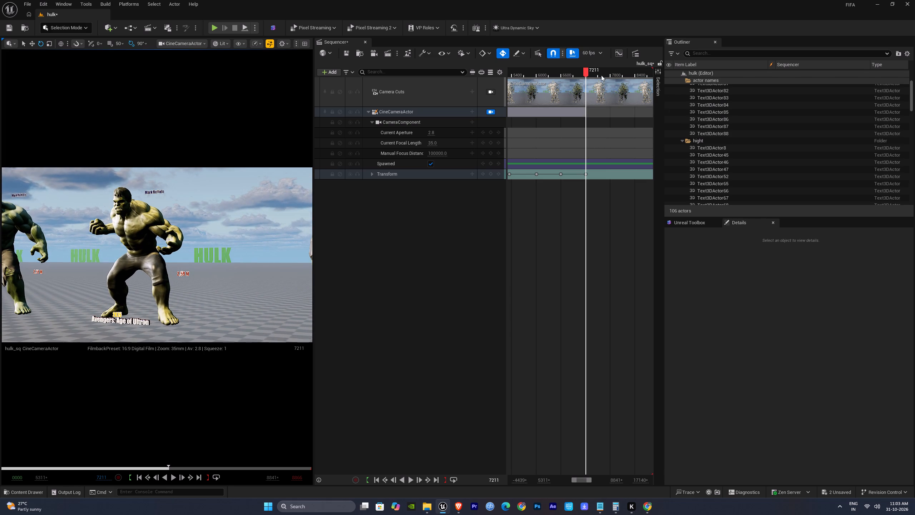
At frame 7811, move the camera across and back to frame the Thor: Ragnarok Hulk beside the Avengers: Age of Ultron Hulk.
drag(591, 74, 610, 83)
right_drag(258, 178, 274, 177)
key(s)
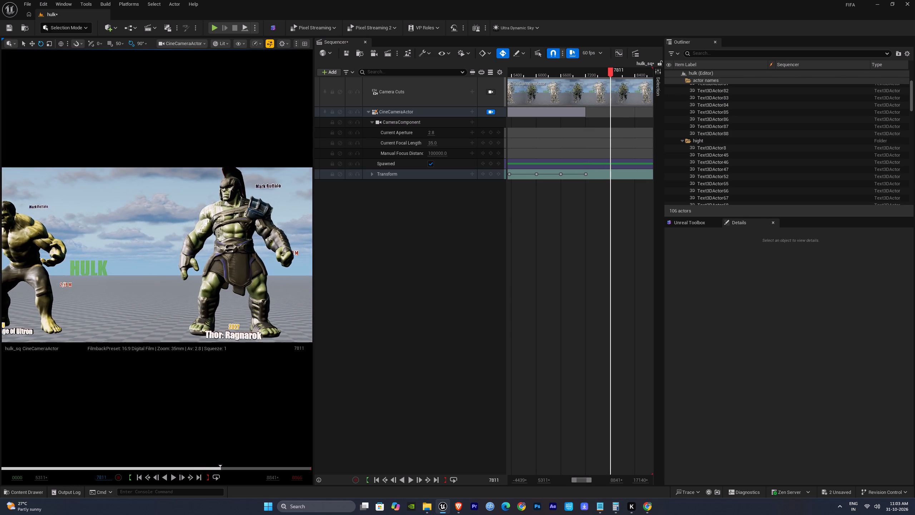
right_drag(274, 177, 272, 177)
text(ds)
key(s)
At frame 8332, drift the camera sideways and closer so the Thor: Ragnarok Hulk is near centre.
drag(632, 72, 632, 75)
right_click(275, 249)
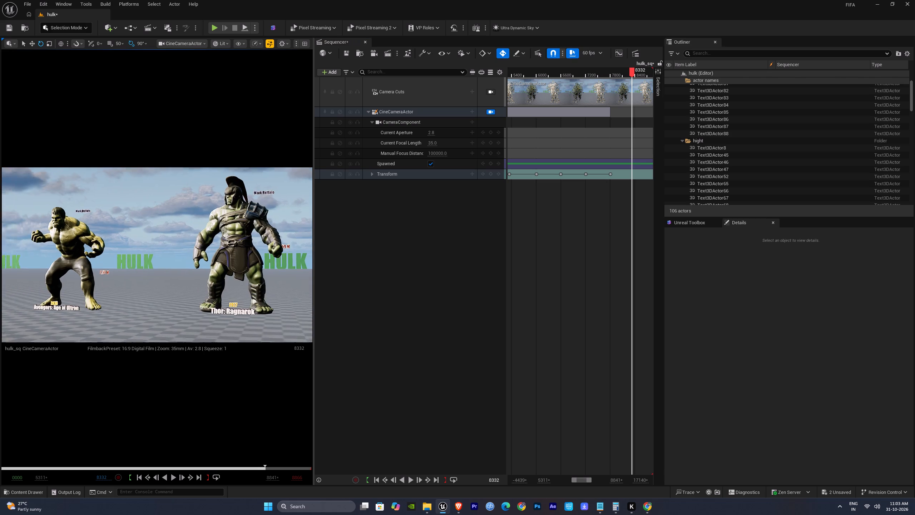
key(d)
key(w)
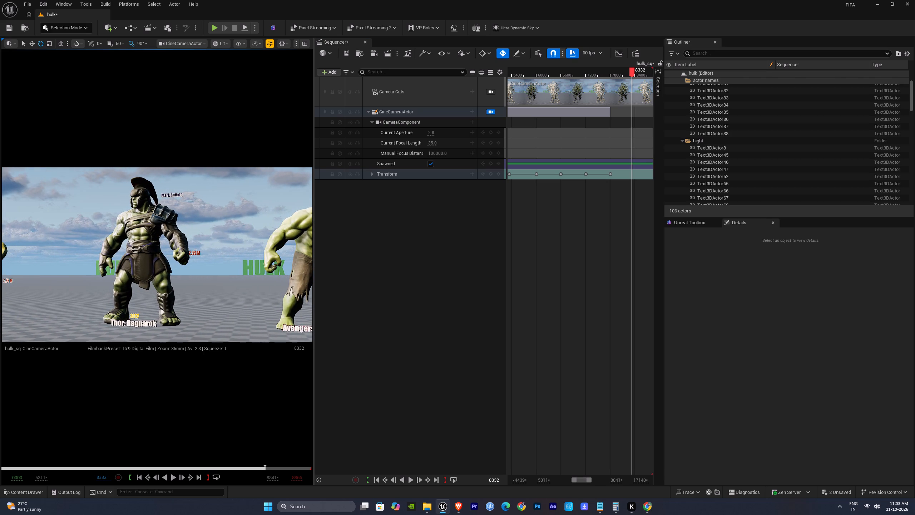
Place the playhead at frame 8993 and extend the sequence's playback end to about frame 10720.
right_drag(584, 256, 500, 255)
drag(551, 71, 568, 77)
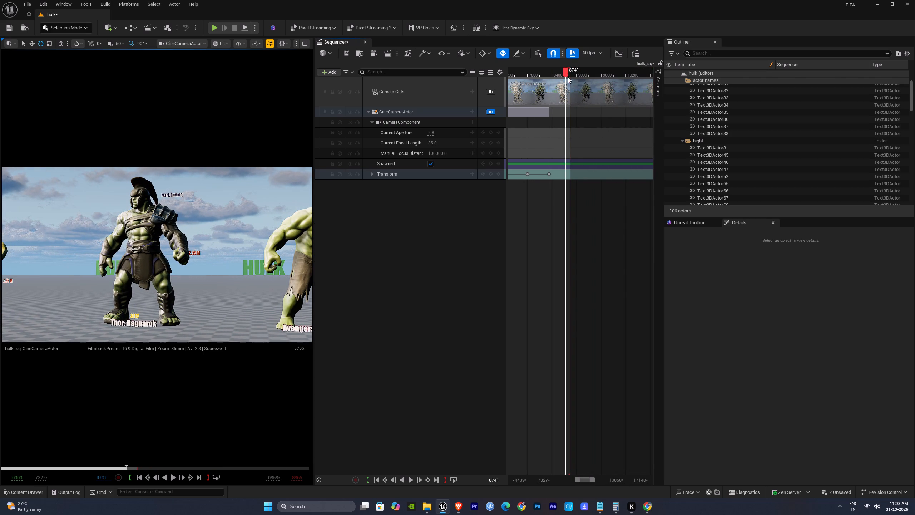
drag(568, 77, 576, 87)
drag(571, 74, 648, 114)
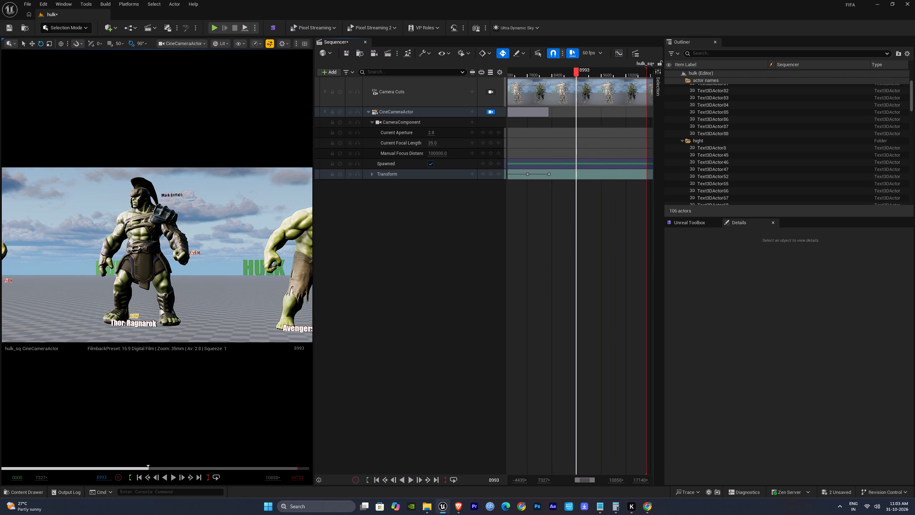
At frame 8993, move the camera across to frame the Avengers: Infinity War Hulk near centre.
right_drag(195, 253, 198, 254)
key(d)
key(d)
key(d)
Delete the stray Iron Man 3 title text and its year text beside the Avengers: Infinity War Hulk.
click(267, 327)
click(267, 326)
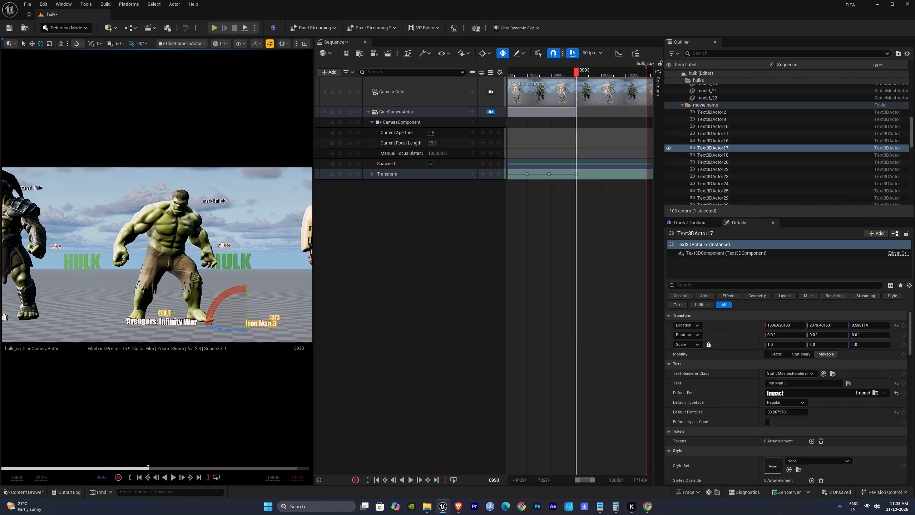
key(Delete)
click(272, 318)
key(Delete)
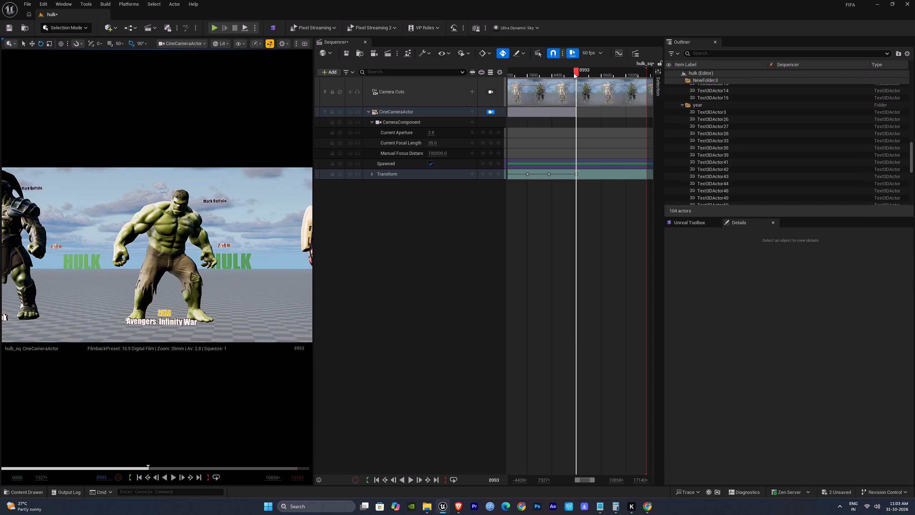
At frame 9584, drift the camera sideways and turn it slightly so the Avengers: Infinity War Hulk sits just left of centre.
drag(583, 72, 600, 88)
right_drag(182, 250, 176, 250)
key(d)
text(dd)
right_drag(176, 250, 170, 250)
text(dd)
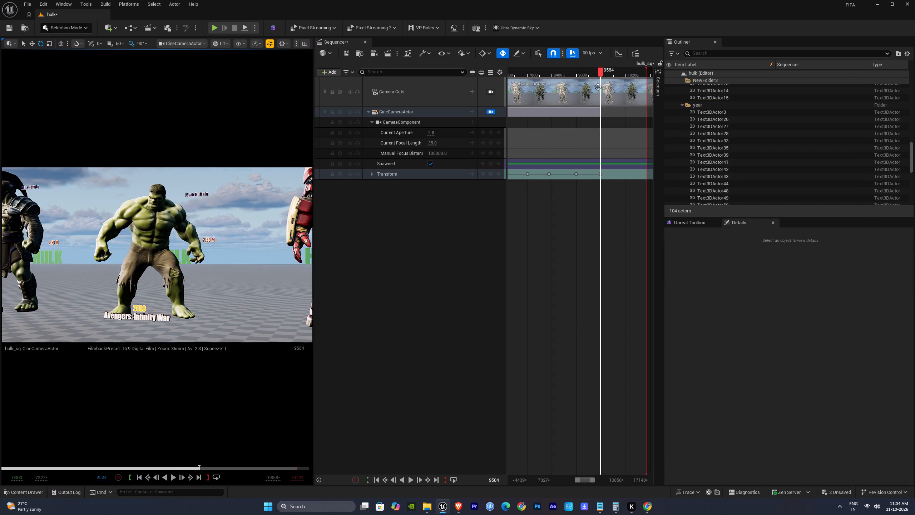
At frame 10175, move the camera across to frame the red armoured Avengers: Infinity War figure near centre.
drag(600, 76, 625, 93)
right_drag(210, 206, 226, 205)
key(d)
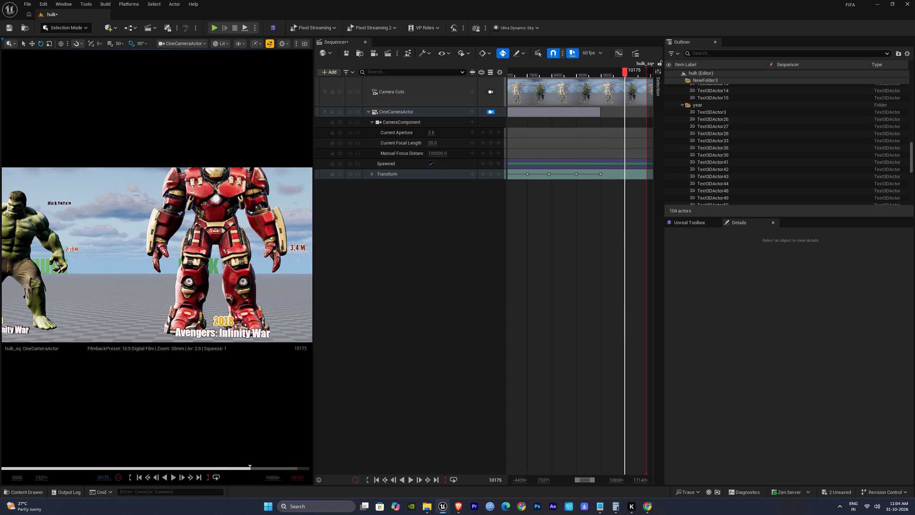
right_drag(226, 205, 236, 203)
key(s)
key(a)
key(s)
Extend the sequence's playback end to about frame 12200.
right_drag(610, 229, 521, 234)
drag(559, 75, 622, 96)
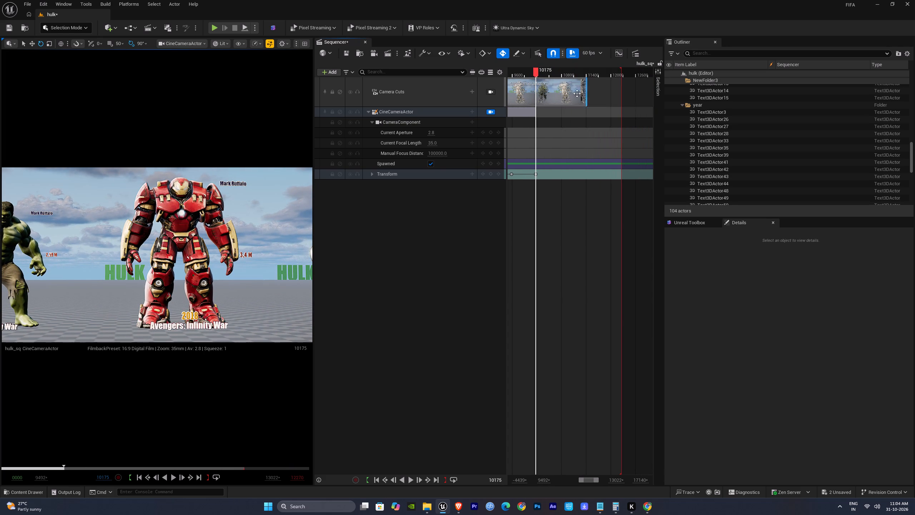
At frame 10801, drift the camera sideways and turn it slightly so the red armoured figure sits just left of centre.
drag(554, 74, 562, 81)
right_drag(221, 217, 206, 216)
key(d)
key(d)
key(d)
key(d)
key(d)
key(d)
key(d)
key(d)
key(d)
key(d)
key(d)
key(d)
key(d)
key(d)
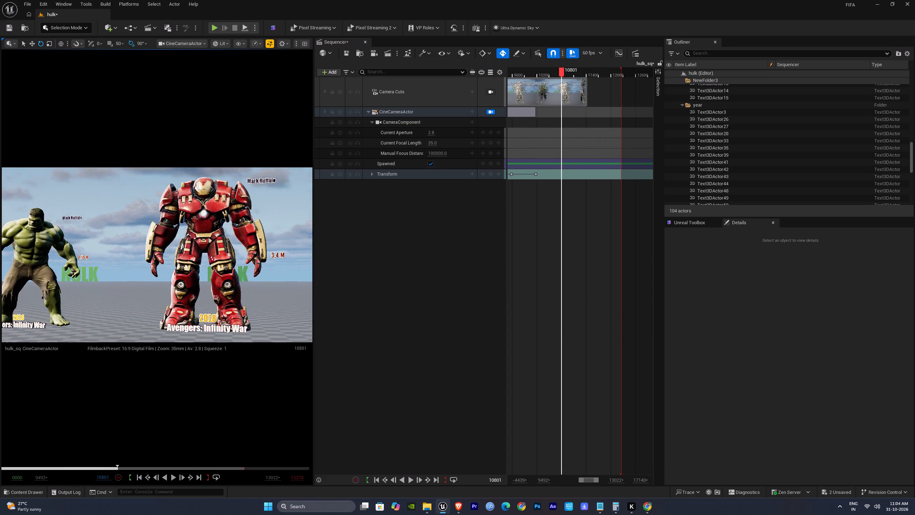
right_drag(206, 216, 197, 217)
key(s)
key(d)
key(d)
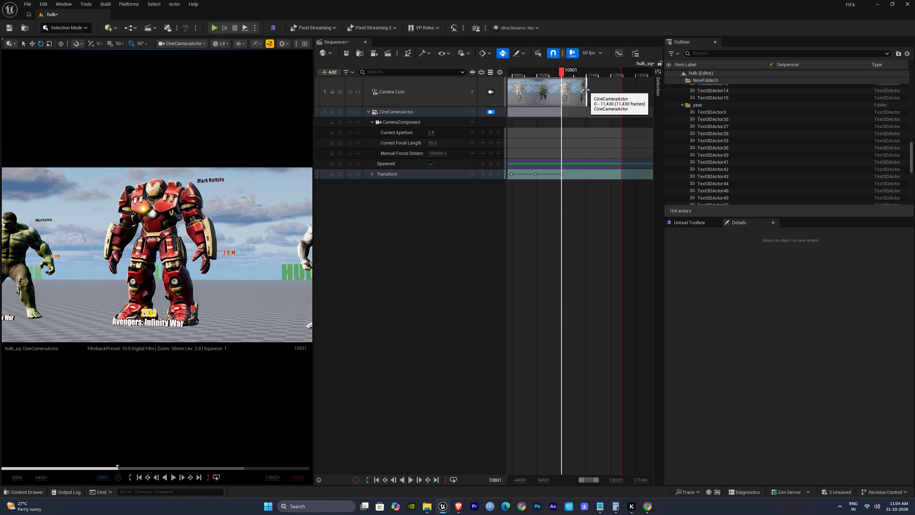
Extend the camera cut section's end to about frame 12500.
drag(587, 90, 632, 102)
At frame 11392, move the camera across to frame the Avengers: Endgame Hulk near centre.
drag(578, 74, 586, 84)
right_drag(185, 201, 203, 203)
key(d)
key(d)
key(w)
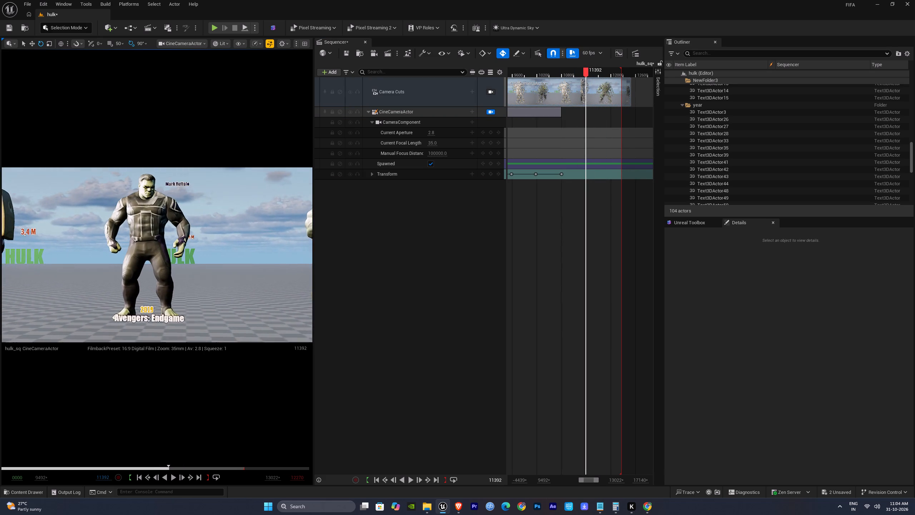
right_drag(203, 203, 202, 203)
key(s)
At frame 12018, drift the camera sideways and turn it slightly so the Avengers: Endgame Hulk sits just left of centre.
right_drag(575, 201, 533, 201)
drag(556, 73, 571, 84)
right_drag(209, 216, 196, 216)
key(d)
key(s)
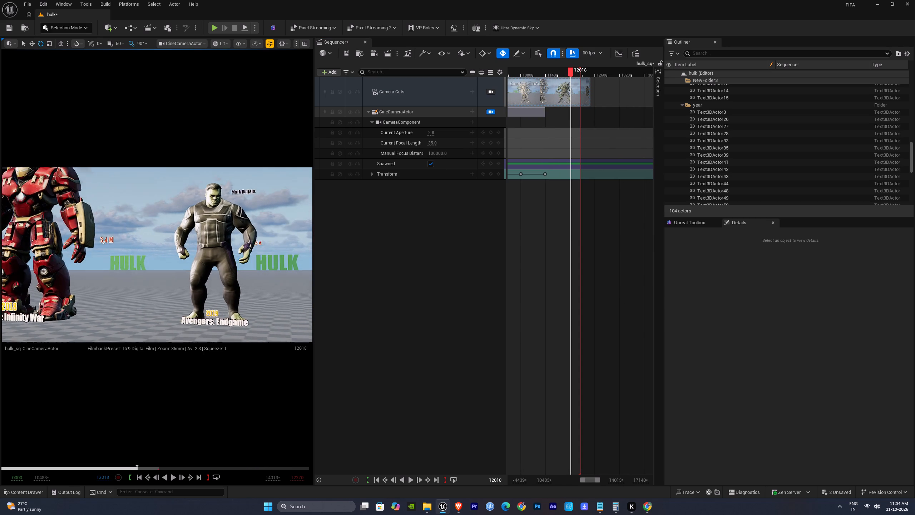
right_drag(196, 216, 193, 216)
key(d)
key(d)
key(w)
Extend the sequence's playback end to about frame 14300.
right_drag(564, 212, 510, 217)
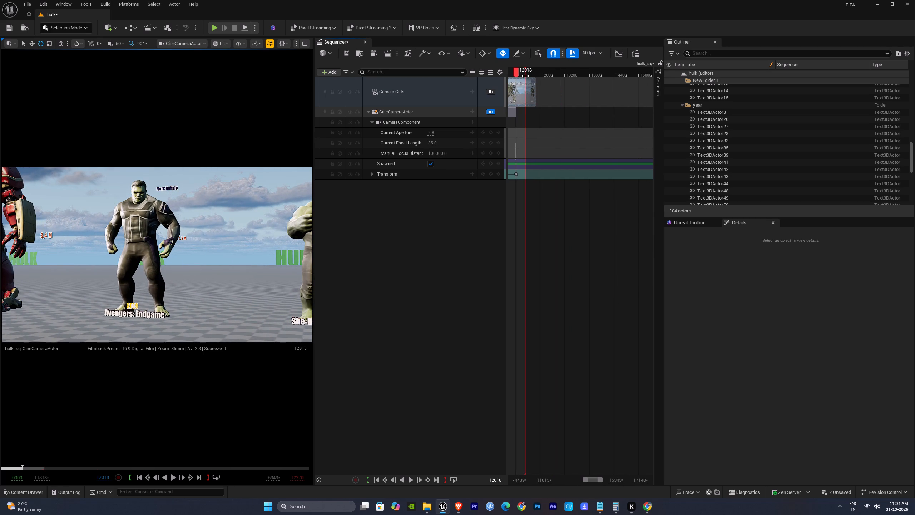
drag(525, 75, 612, 107)
Extend the camera cut section's end to about frame 16200, beyond the playback end.
drag(535, 88, 549, 94)
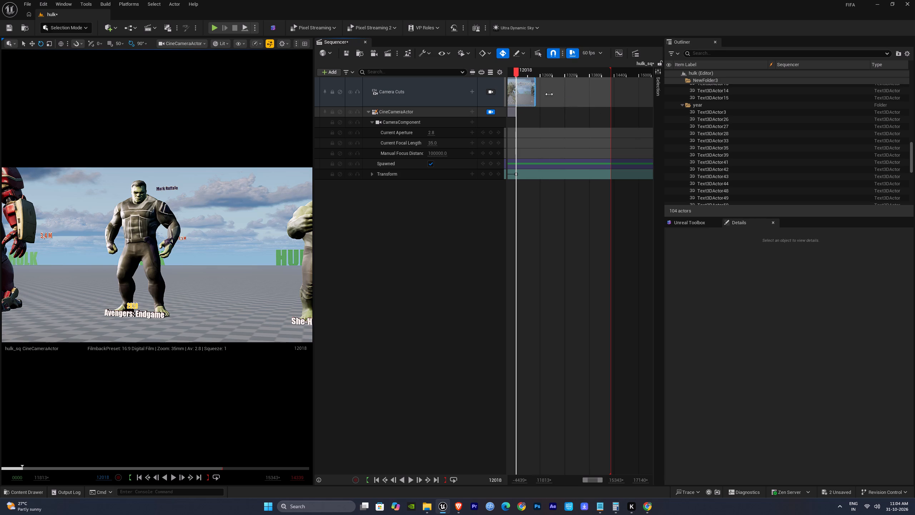
drag(549, 94, 654, 138)
scroll(602, 209, down, 4)
ctrl+scroll(607, 212, down, 4)
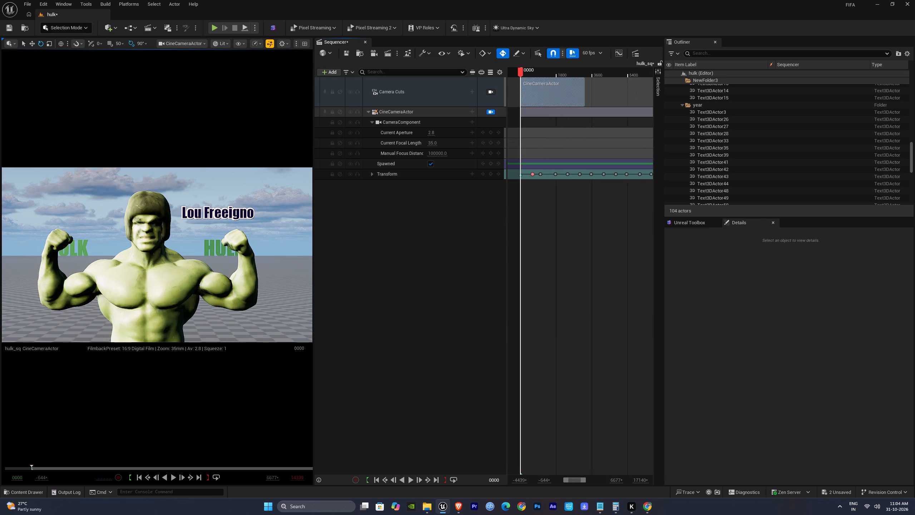
right_drag(614, 214, 539, 214)
drag(509, 91, 617, 114)
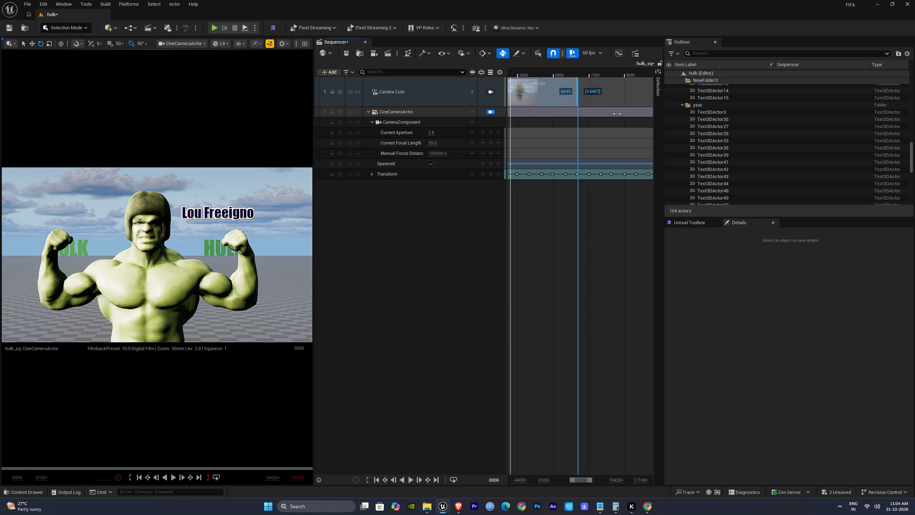
drag(617, 114, 703, 132)
At frame 12565, move the camera across to frame the shirtless She-Hulk: Attorney at Law Hulk near centre.
right_drag(611, 214, 544, 224)
drag(545, 72, 550, 76)
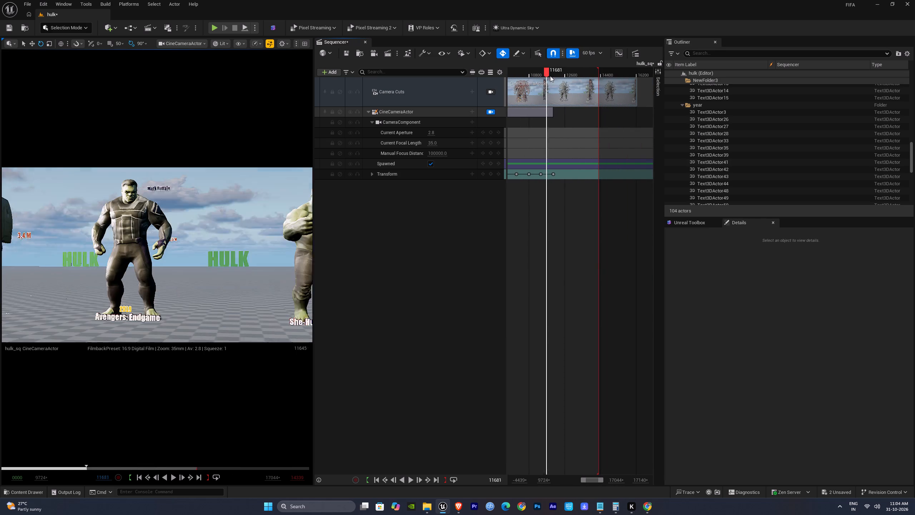
drag(550, 76, 564, 92)
ctrl+scroll(571, 210, up, 4)
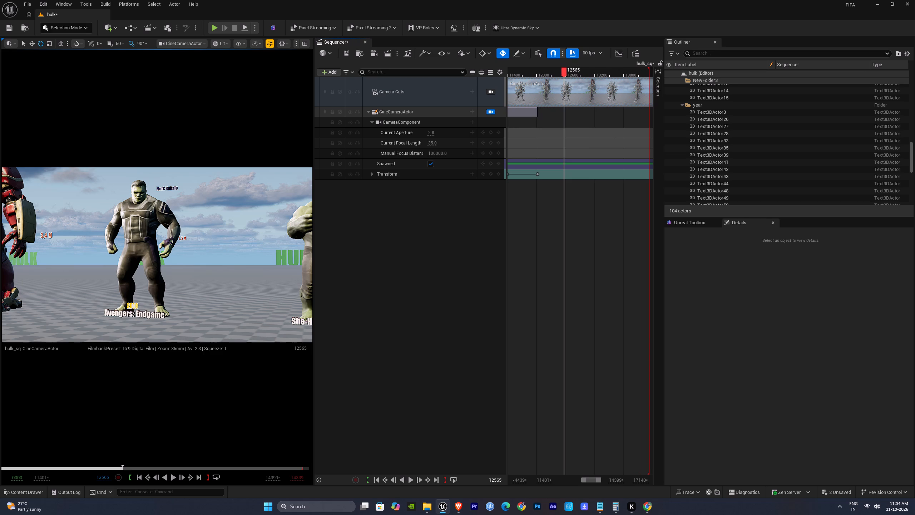
right_drag(262, 247, 274, 248)
key(d)
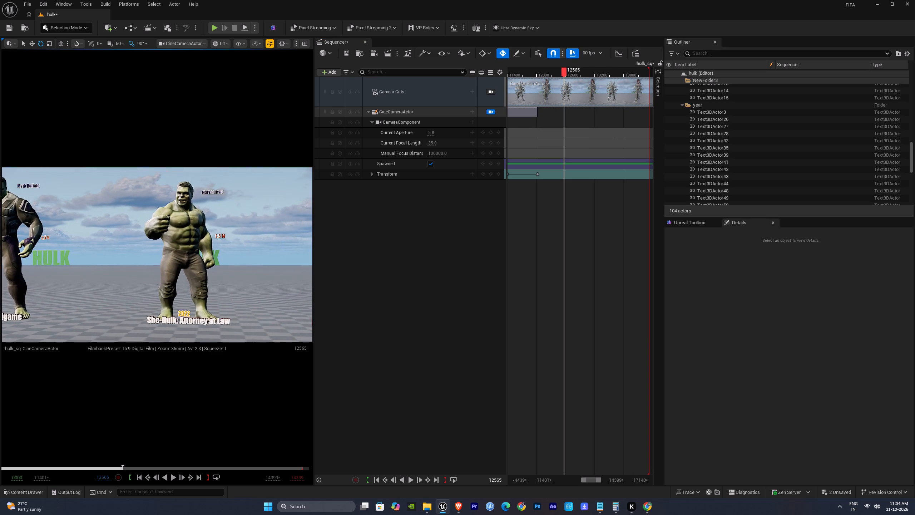
right_drag(274, 248, 276, 247)
At frame 13185, drift the camera sideways with a slight turn so the shirtless She-Hulk: Attorney at Law Hulk sits just left of centre.
right_drag(588, 243, 561, 244)
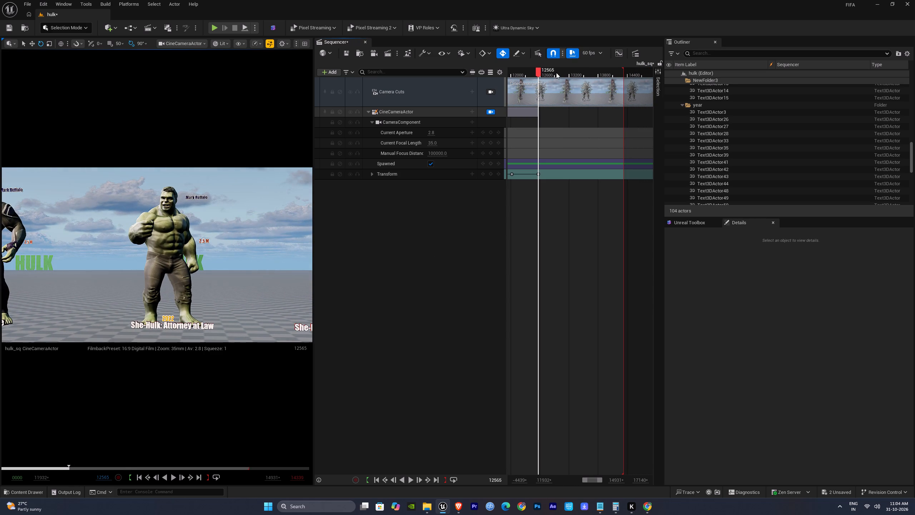
drag(556, 73, 568, 84)
right_drag(237, 237, 218, 239)
key(d)
key(d)
key(d)
key(d)
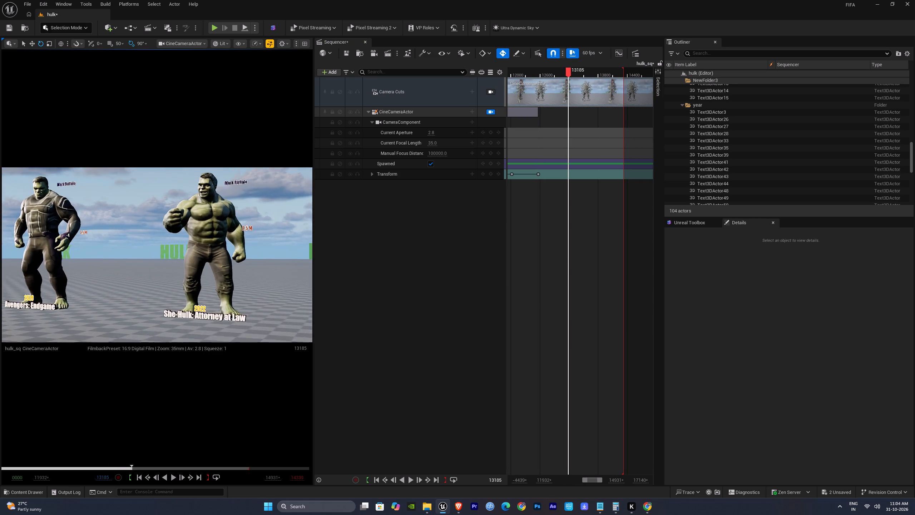
right_drag(218, 239, 221, 239)
key(d)
At frame 13827, move the camera across and closer to frame the suited She-Hulk: Attorney at Law character near centre.
right_drag(554, 241, 516, 242)
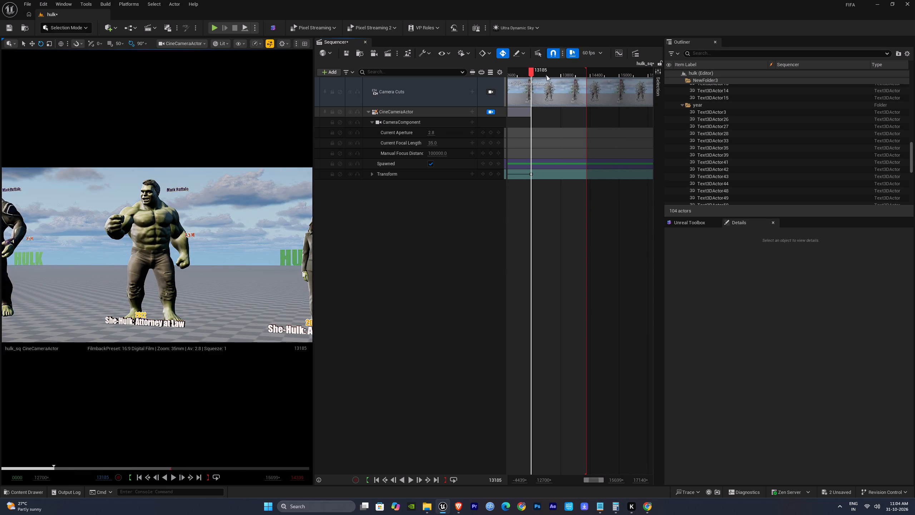
drag(548, 74, 562, 89)
right_drag(170, 256, 192, 260)
key(w)
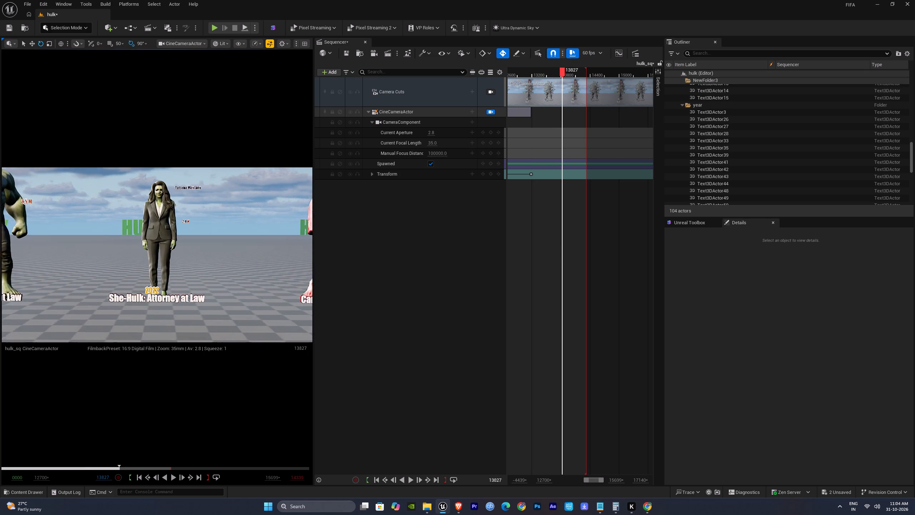
right_drag(192, 260, 192, 258)
key(w)
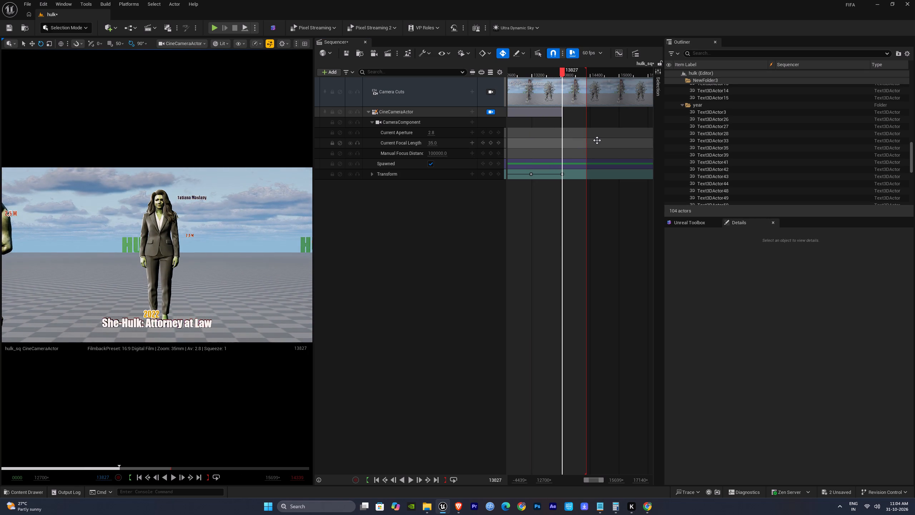
Extend the sequence's playback end to about frame 15670.
drag(585, 74, 652, 113)
At frame 14396, drift the camera sideways, turn it slightly and pull back from the suited She-Hulk.
drag(586, 74, 589, 76)
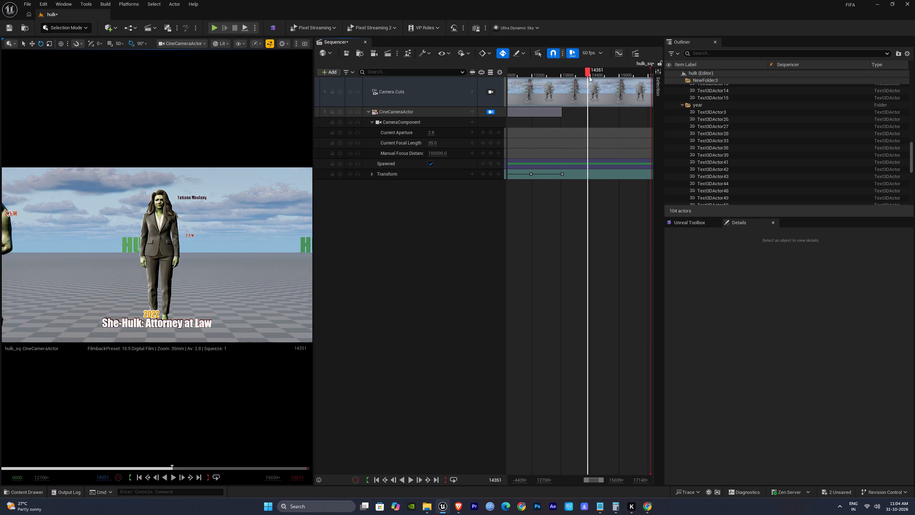
drag(589, 76, 590, 79)
right_drag(233, 231, 223, 232)
key(d)
key(d)
key(d)
key(d)
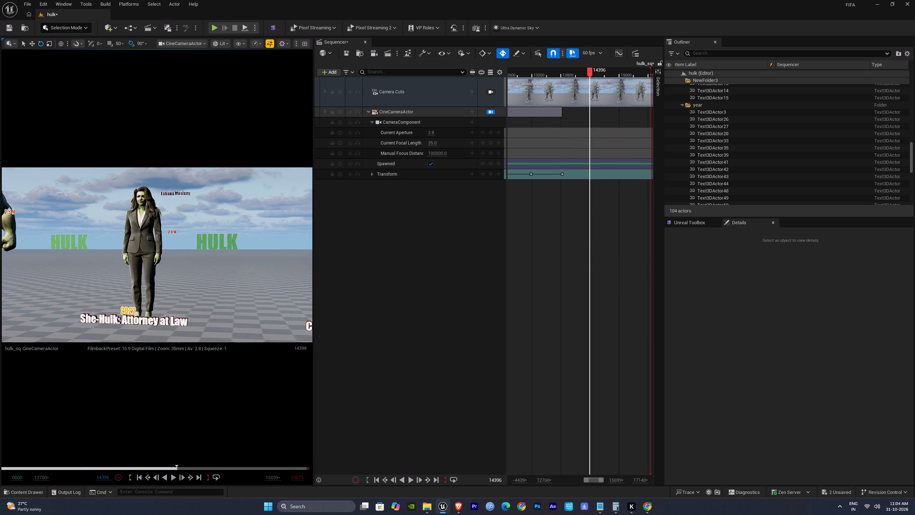
right_drag(223, 232, 216, 231)
key(s)
key(s)
At frame 14122, push the camera in on the suited She-Hulk, then play back the move.
drag(570, 73, 576, 74)
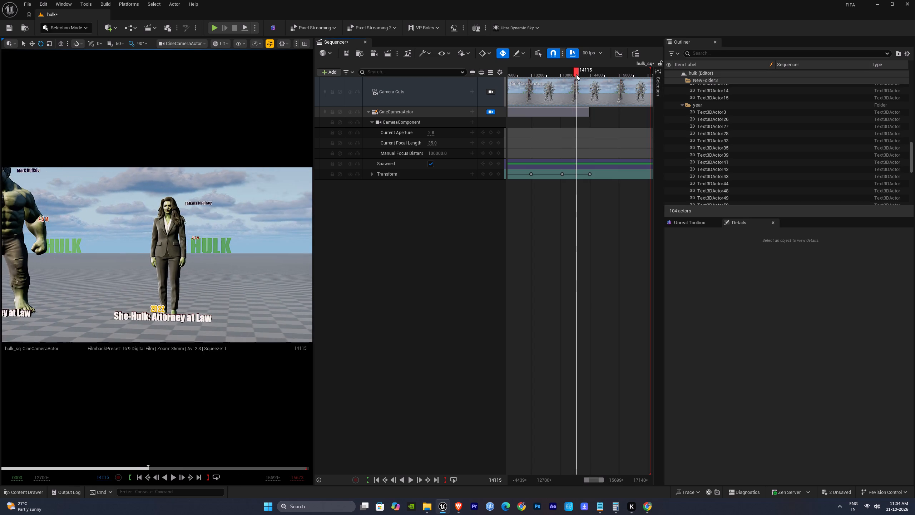
drag(576, 74, 577, 74)
right_click(178, 239)
key(w)
key(w)
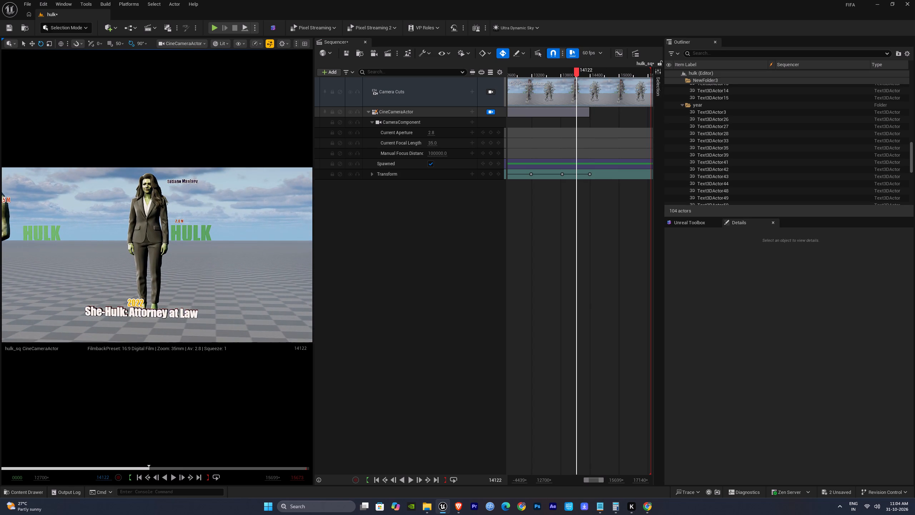
click(543, 297)
key(space)
At frame 15001, move the camera across to frame the red Captain America: Brave New World Hulk slightly right of centre.
right_drag(585, 279, 532, 286)
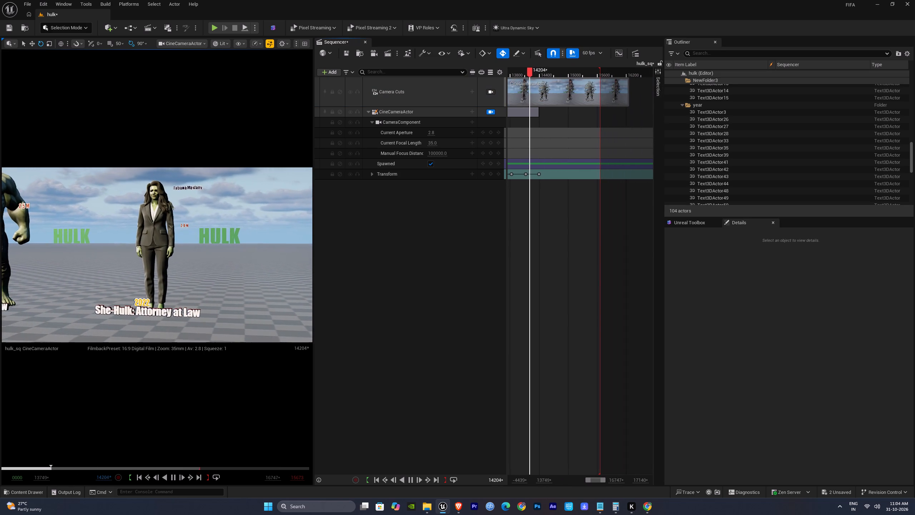
right_drag(532, 286, 532, 286)
drag(538, 75, 567, 107)
right_drag(192, 262, 202, 262)
key(d)
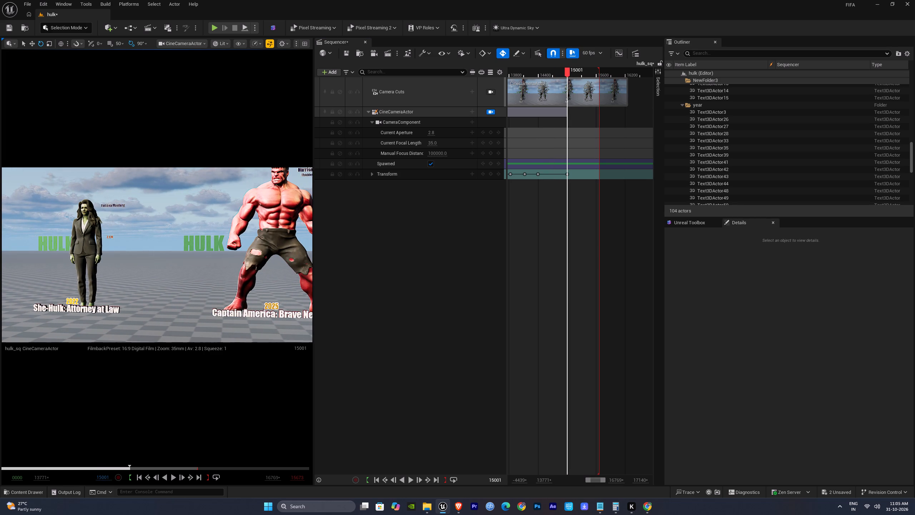
right_drag(186, 271, 195, 270)
key(d)
key(s)
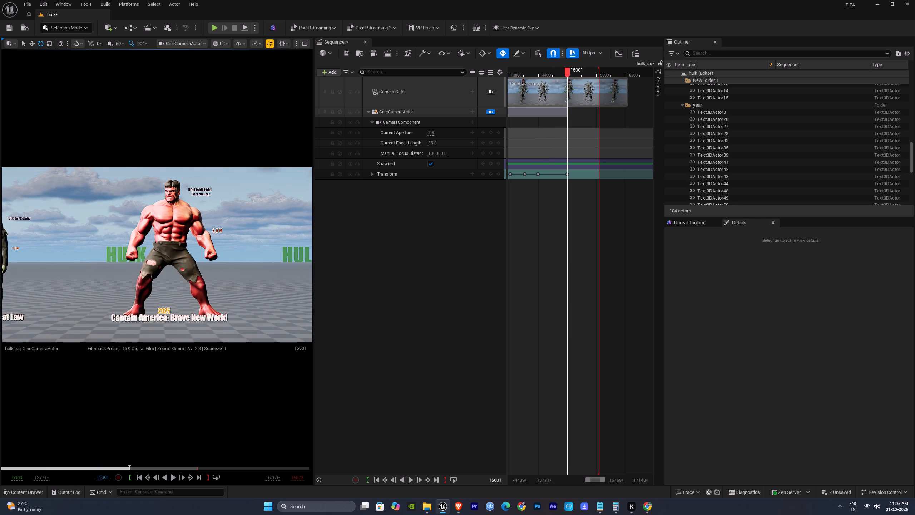
right_drag(195, 270, 191, 270)
key(s)
key(d)
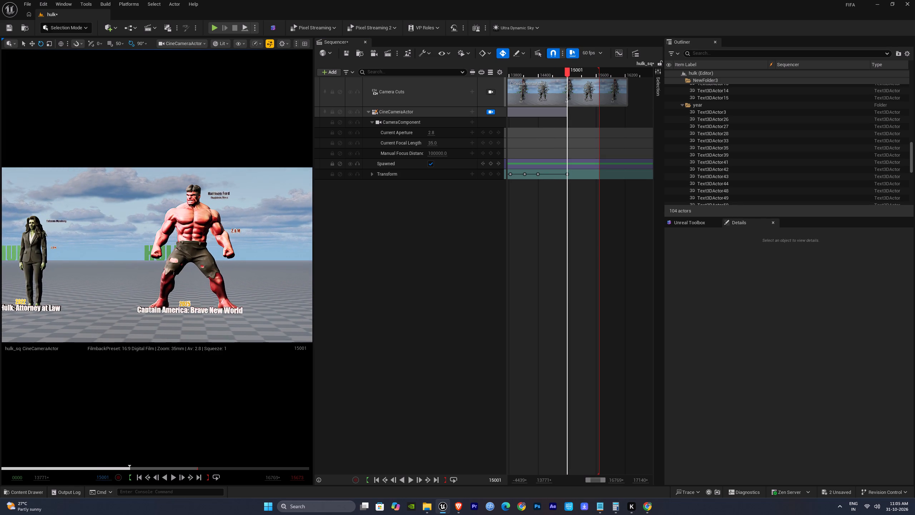
At frame 15592, drift the camera sideways and closer so the red Captain America: Brave New World Hulk sits near centre.
drag(585, 73, 596, 88)
right_drag(241, 267, 229, 266)
key(d)
key(d)
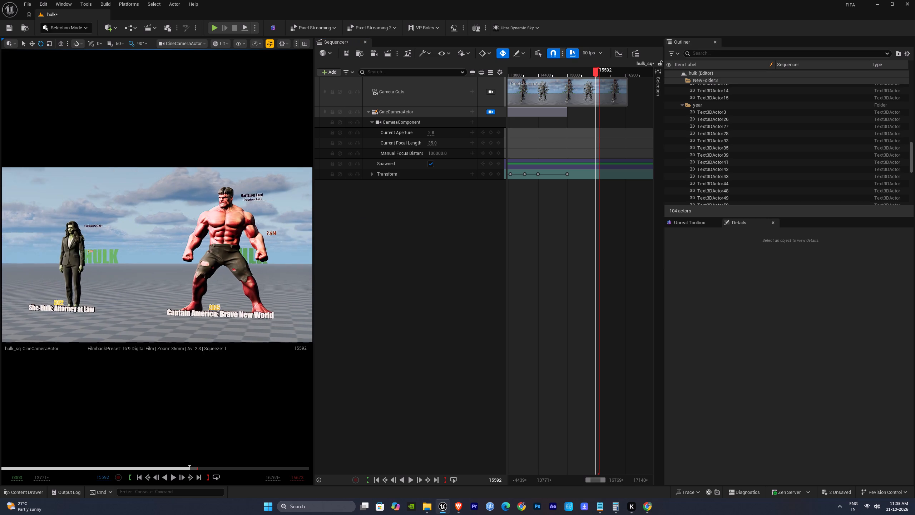
right_drag(229, 266, 233, 267)
key(w)
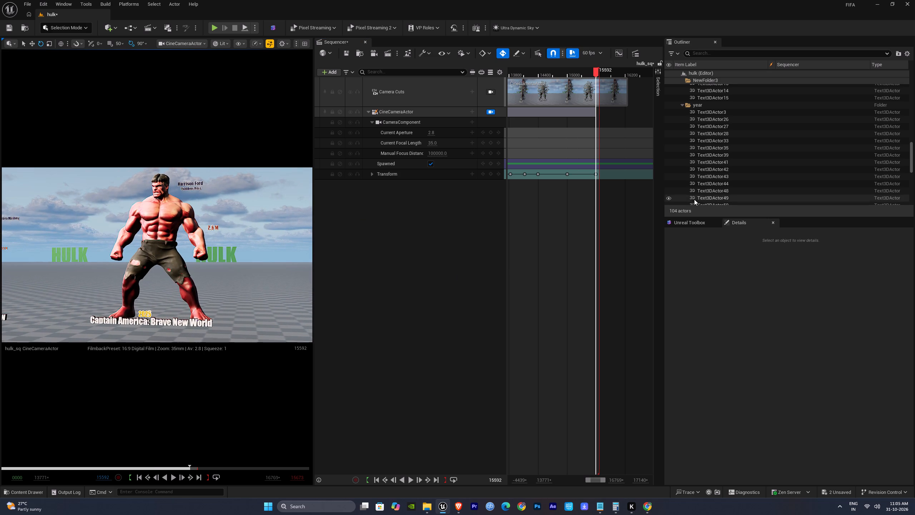
Extend the sequence's playback end to about frame 17370.
right_drag(662, 217, 573, 222)
drag(529, 70, 560, 82)
drag(517, 72, 599, 109)
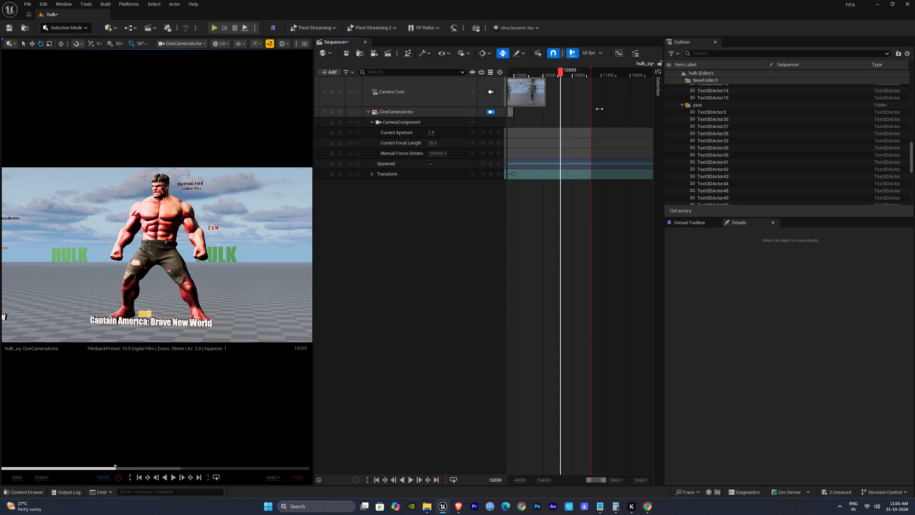
drag(599, 109, 600, 111)
Extend the camera cut section's end well past the sequence's playback end.
right_drag(523, 202, 560, 206)
click(578, 74)
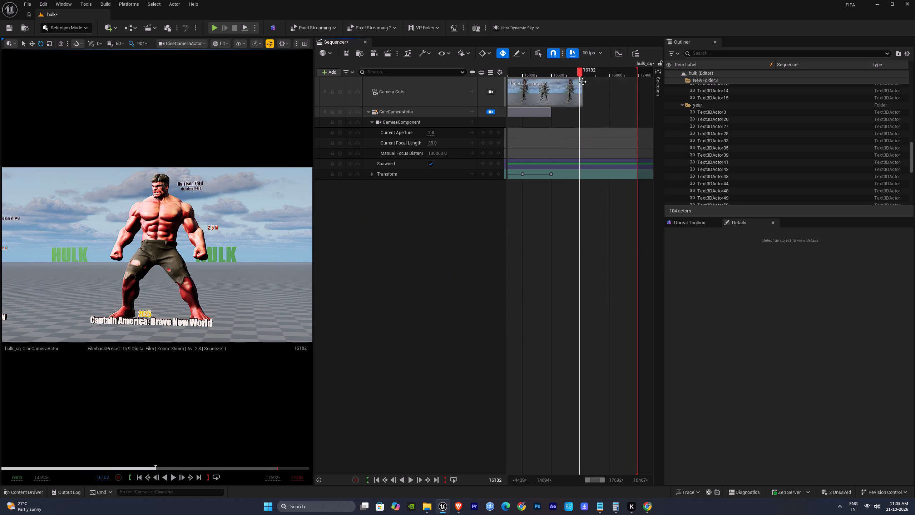
drag(582, 88, 652, 121)
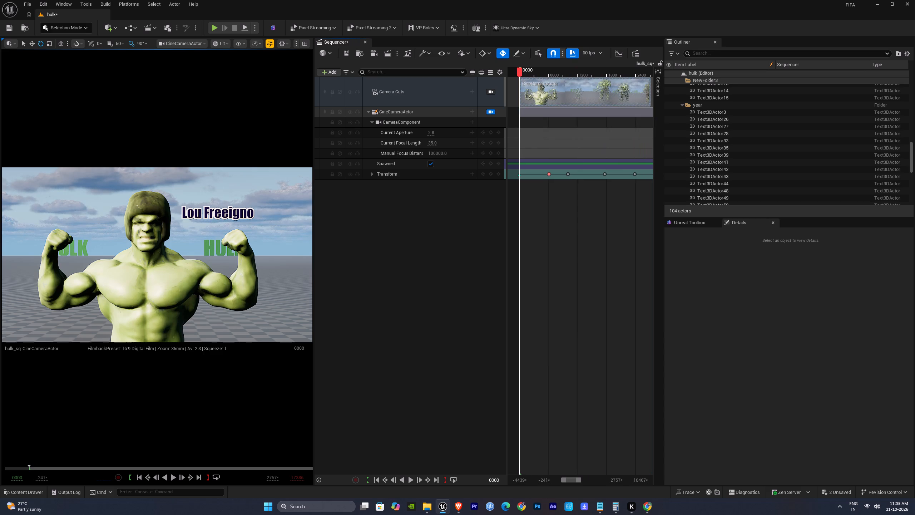
ctrl+scroll(601, 224, down, 12)
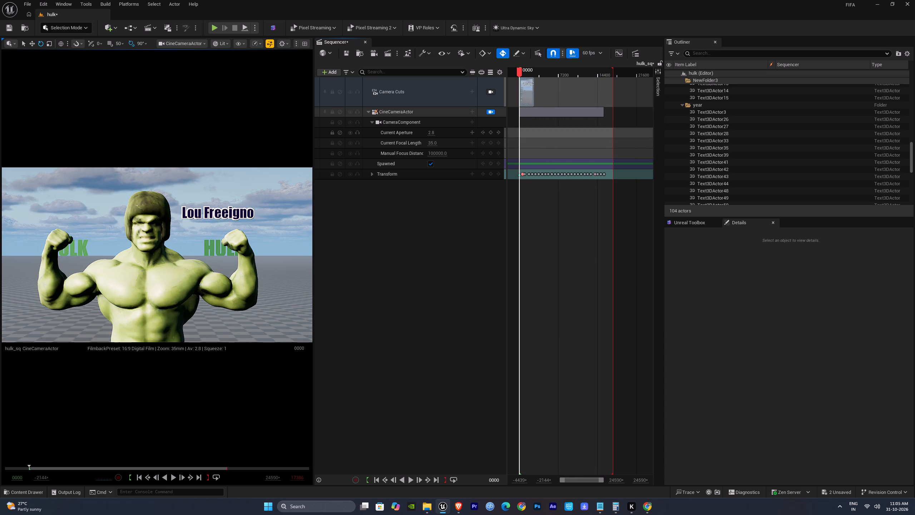
click(597, 76)
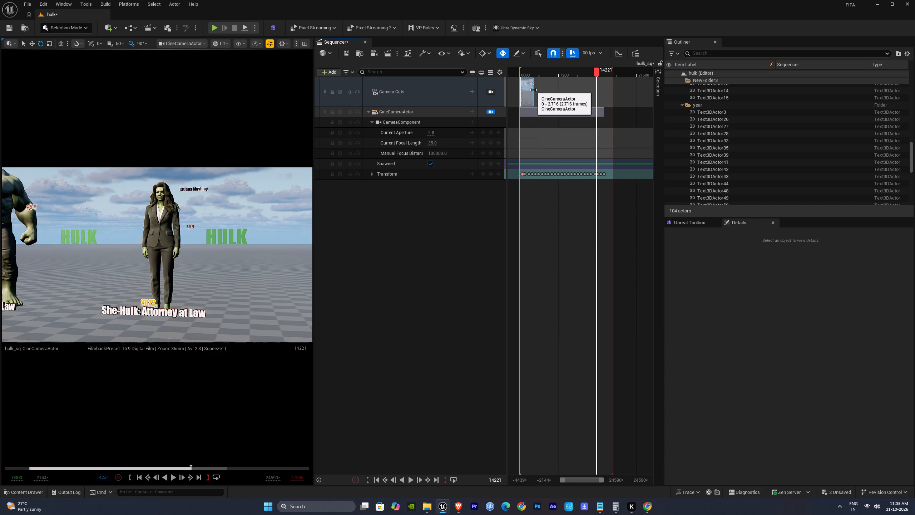
drag(533, 90, 684, 121)
At frame 16168, move the camera across to frame the Spider-Man: Brand New Day Hulk slightly right of centre.
click(565, 173)
ctrl+scroll(566, 188, up, 8)
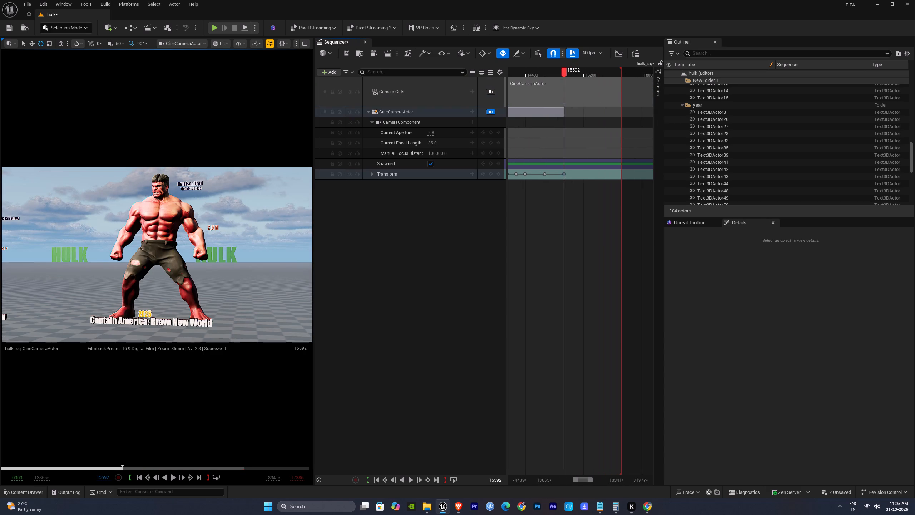
ctrl+scroll(584, 186, up, 5)
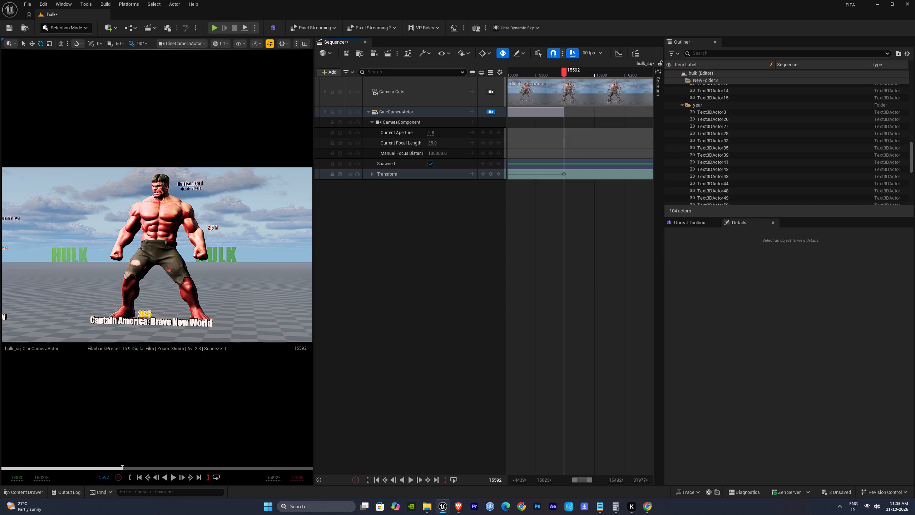
click(571, 71)
ctrl+scroll(606, 207, down, 4)
drag(586, 70, 595, 82)
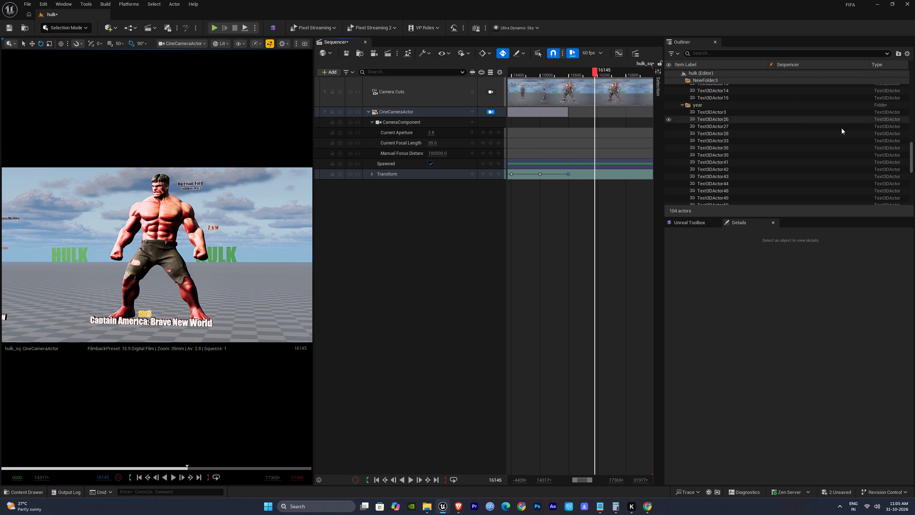
drag(539, 68, 544, 77)
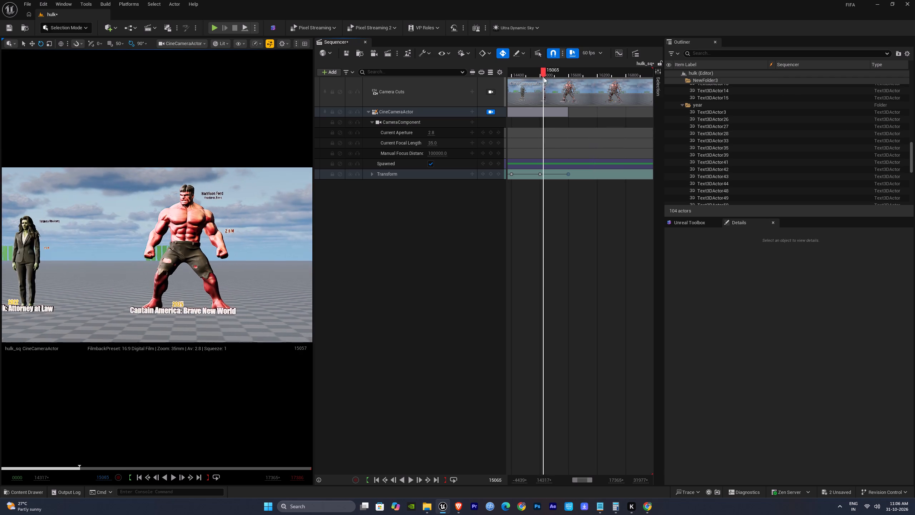
drag(544, 77, 596, 98)
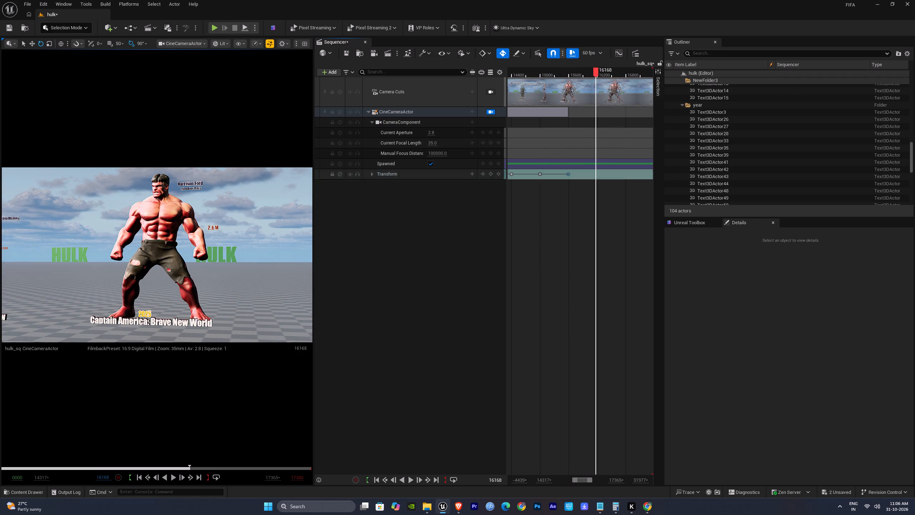
right_drag(141, 259, 155, 260)
key(d)
text(dd)
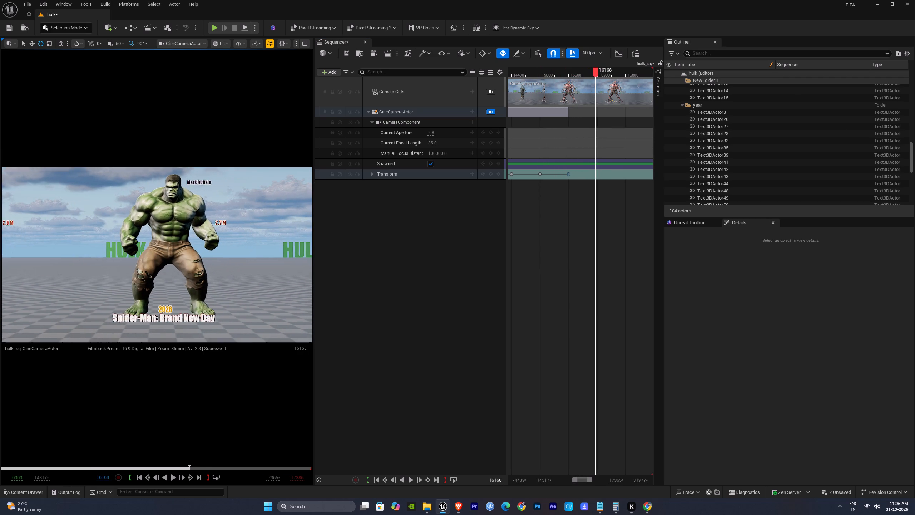
right_drag(155, 260, 172, 260)
key(d)
key(a)
key(a)
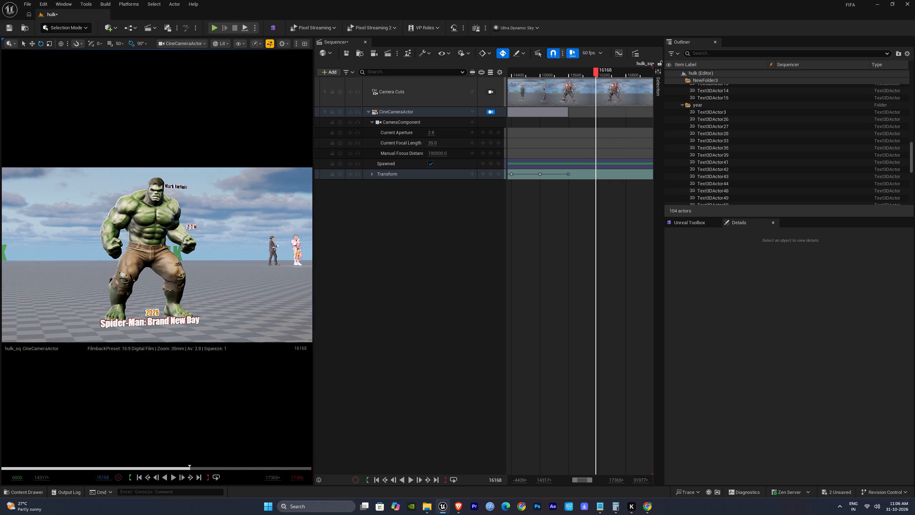
right_drag(172, 260, 173, 260)
key(a)
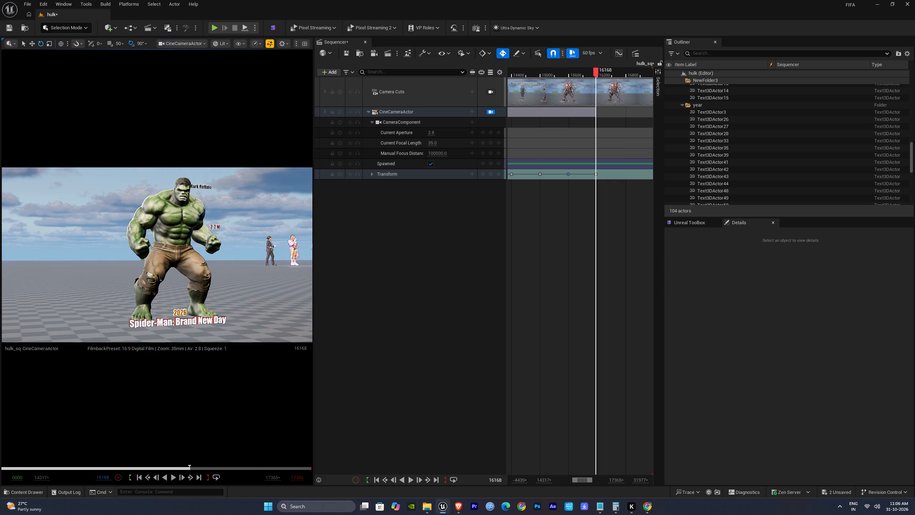
At frame 16798, drift and turn the camera to face the Spider-Man: Brand New Day Hulk more directly, near centre.
drag(605, 72, 626, 89)
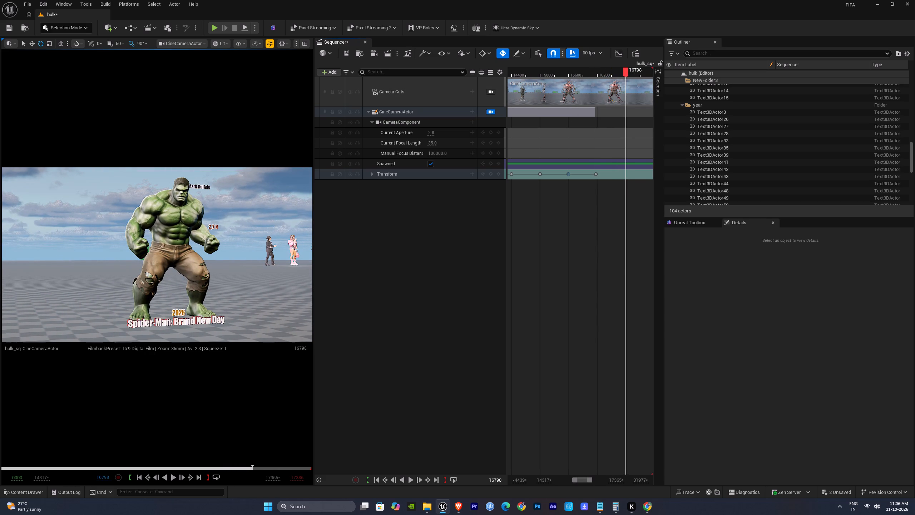
right_drag(145, 237, 114, 237)
key(d)
key(d)
key(d)
key(d)
key(d)
key(d)
key(d)
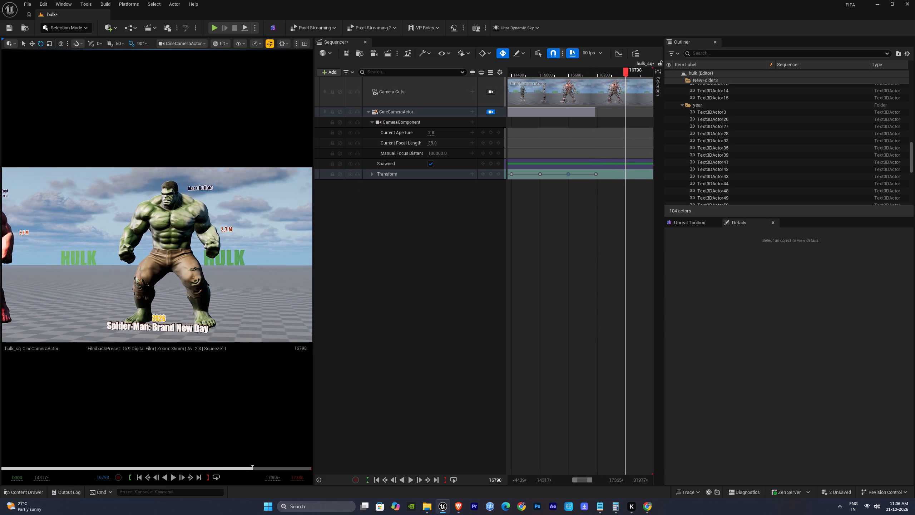
right_drag(114, 237, 113, 238)
Save the level sequence.
right_drag(574, 246, 520, 251)
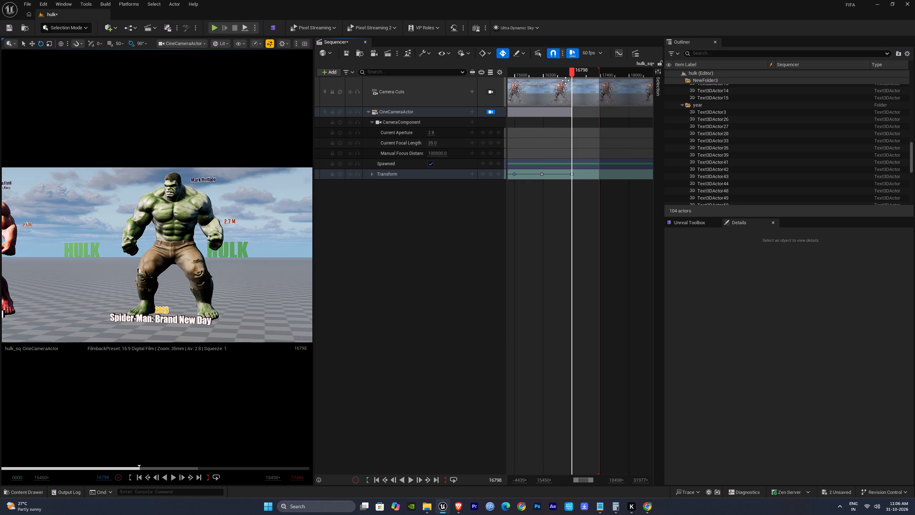
click(346, 53)
Scrub and play back the camera move onto the Spider-Man: Brand New Day Hulk to check its motion.
right_drag(585, 220, 563, 221)
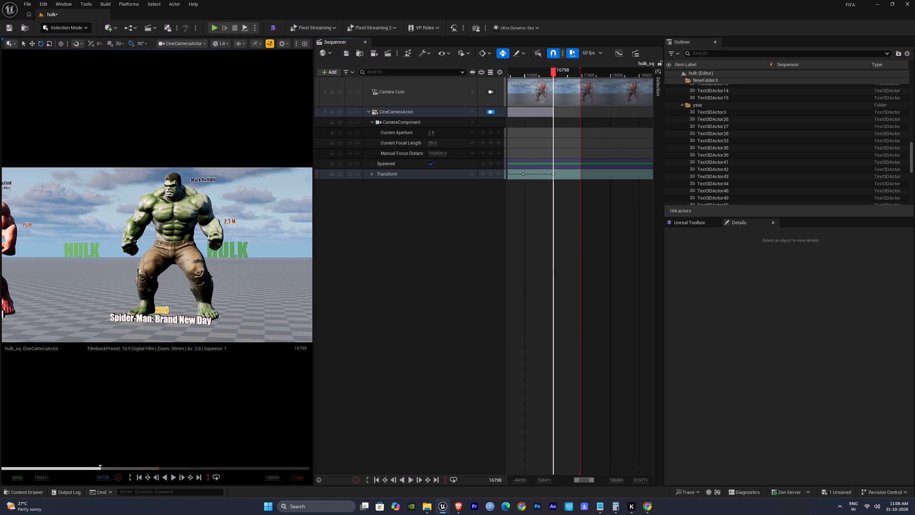
right_drag(563, 221, 562, 221)
click(550, 220)
drag(523, 73, 529, 74)
key(space)
drag(532, 73, 539, 74)
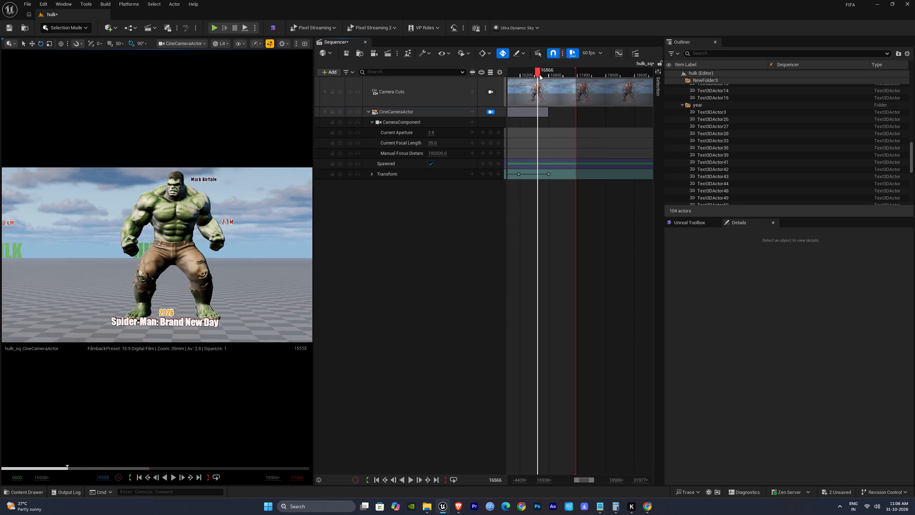
drag(539, 74, 542, 75)
key(space)
drag(556, 72, 564, 72)
key(space)
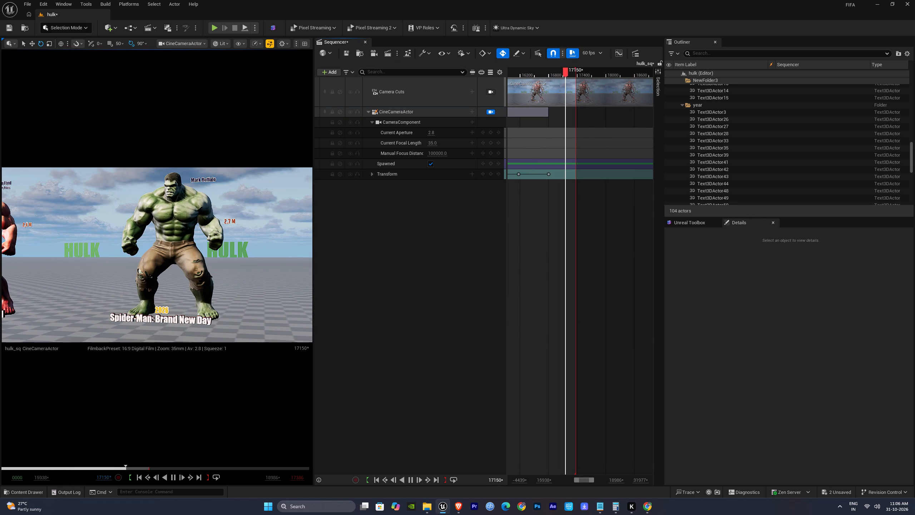
key(space)
At frame 17385, pull the camera out and turn it along the row, with the Spider-Man: Brand New Day Hulk at right foreground.
click(439, 479)
right_drag(222, 283, 196, 279)
key(s)
key(d)
key(d)
key(d)
key(d)
key(d)
key(d)
key(d)
key(d)
key(d)
key(d)
key(d)
key(d)
key(d)
key(d)
key(d)
key(d)
key(d)
key(d)
key(d)
key(d)
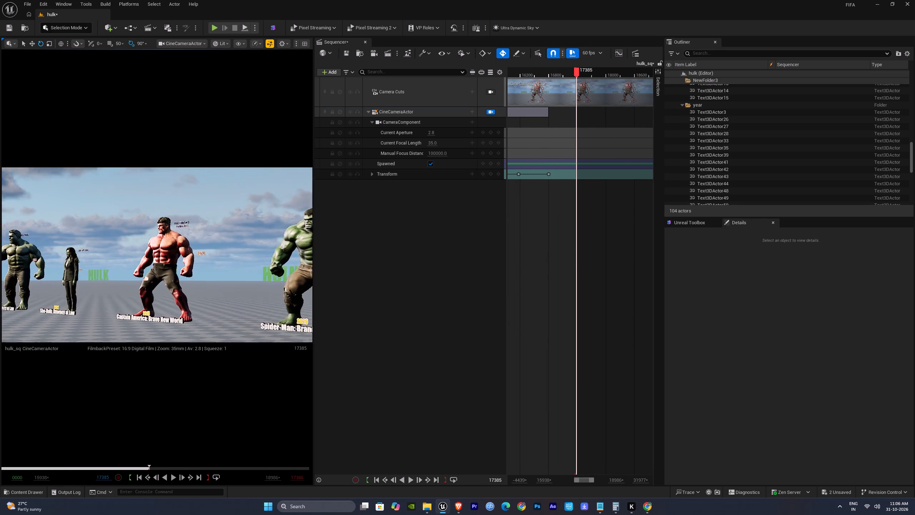
right_drag(196, 279, 163, 281)
key(d)
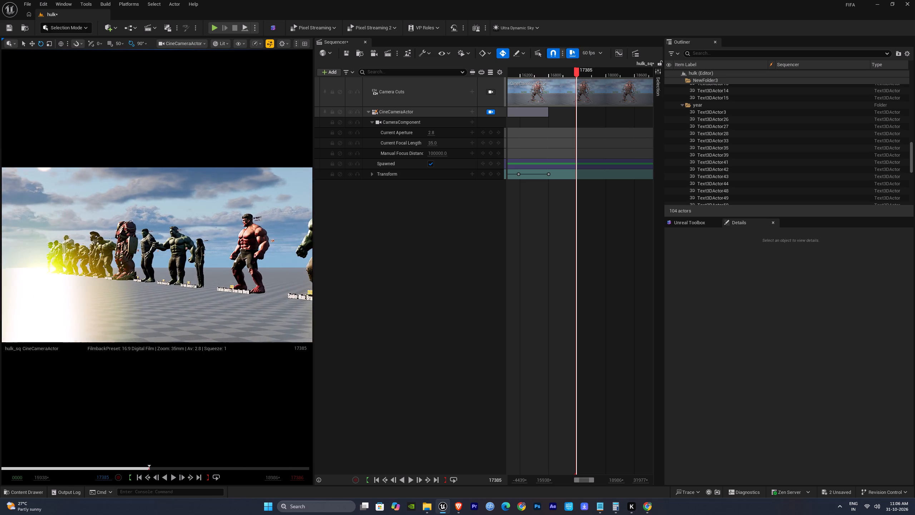
right_drag(163, 281, 164, 283)
key(e)
key(d)
Extend the sequence's playback end to about frame 18640.
drag(583, 71, 617, 79)
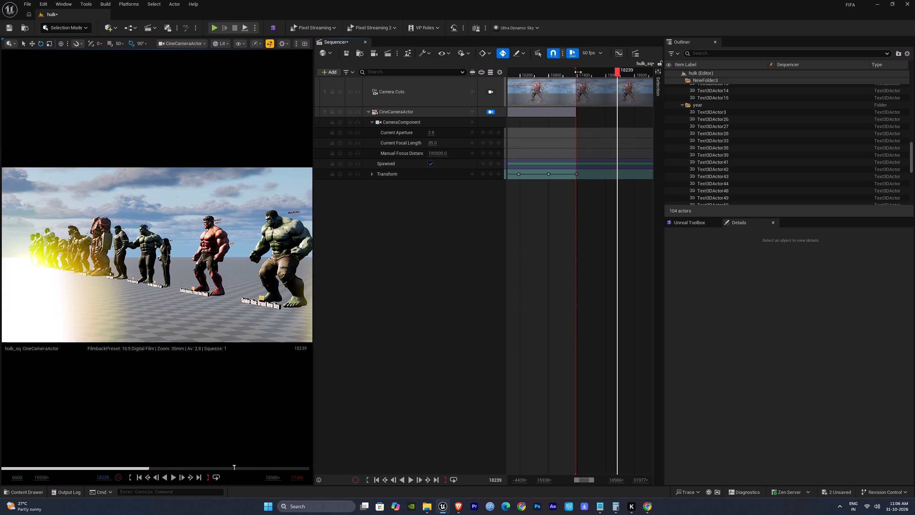
drag(578, 72, 637, 102)
At frame 17991, swing the camera back to frame the red Captain America Hulk and the Spider-Man: Brand New Day Hulk together.
drag(613, 74, 608, 74)
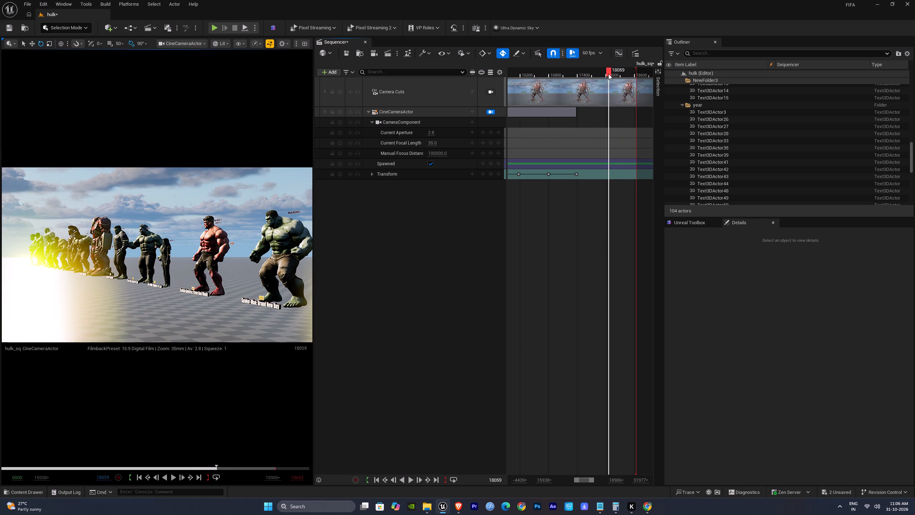
drag(608, 74, 605, 73)
right_drag(253, 221, 272, 222)
key(w)
key(a)
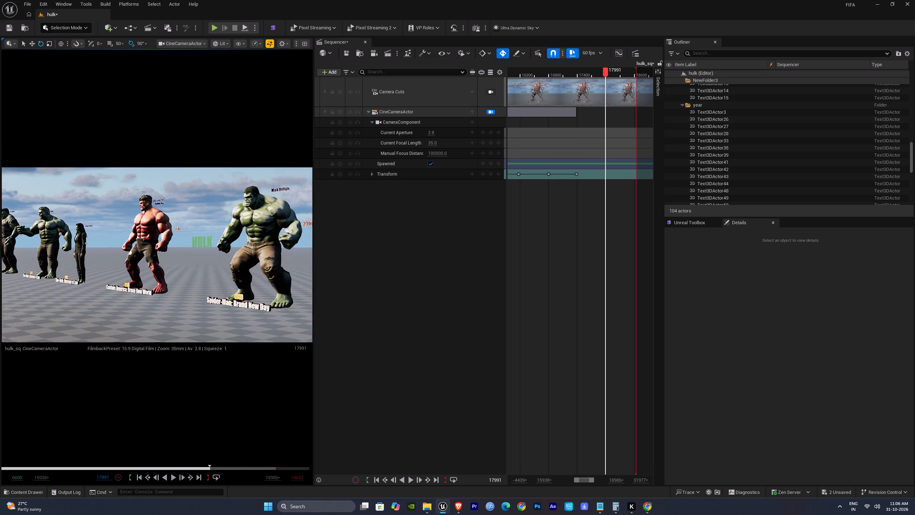
right_drag(272, 222, 295, 221)
key(a)
key(a)
key(a)
Extend the sequence's playback end to about frame 20240.
right_drag(599, 206, 516, 212)
drag(553, 73, 615, 95)
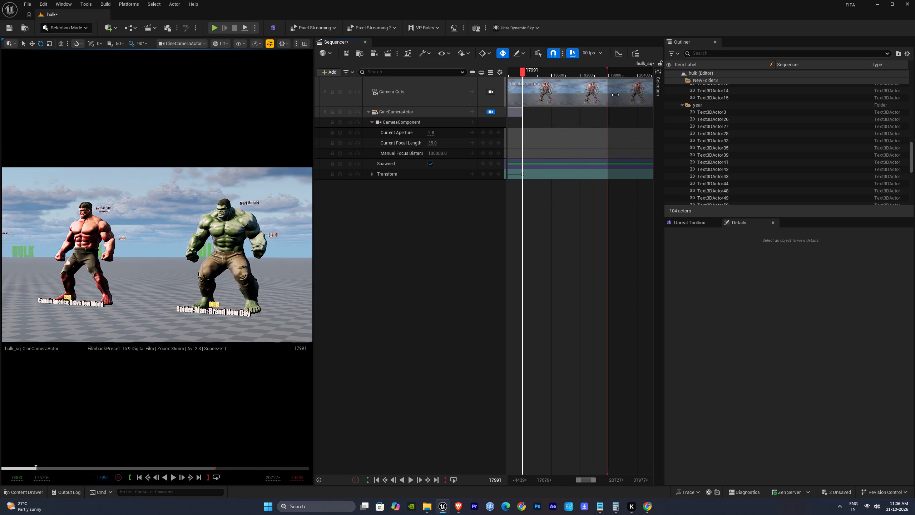
drag(615, 95, 630, 103)
At frame 19785, fly the camera back along the whole line-up to frame the early The Incredible Hulk and Hulk characters.
drag(598, 75, 608, 84)
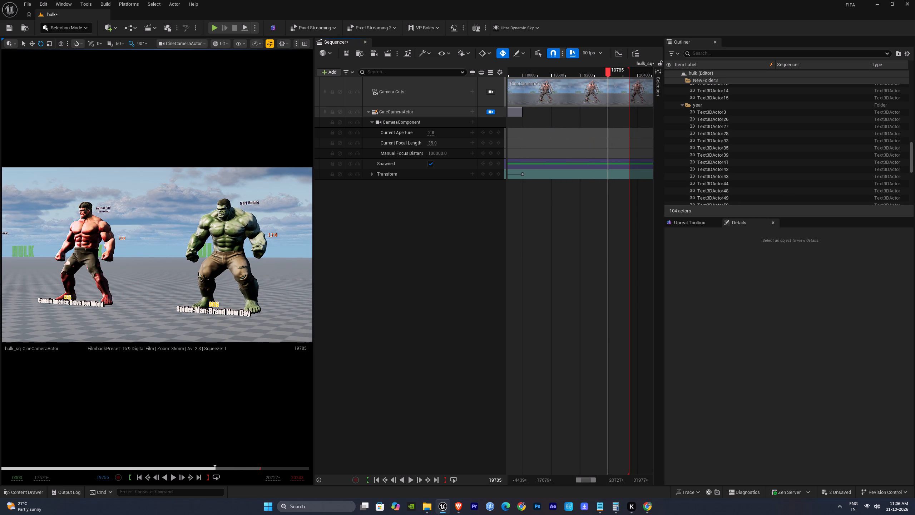
right_drag(290, 217, 288, 217)
key(a)
key(a)
key(a)
key(a)
key(a)
key(a)
key(w)
key(w)
key(w)
key(w)
key(w)
key(w)
key(w)
key(w)
key(w)
key(w)
key(w)
key(w)
key(w)
key(w)
key(w)
key(w)
key(w)
key(w)
key(w)
key(w)
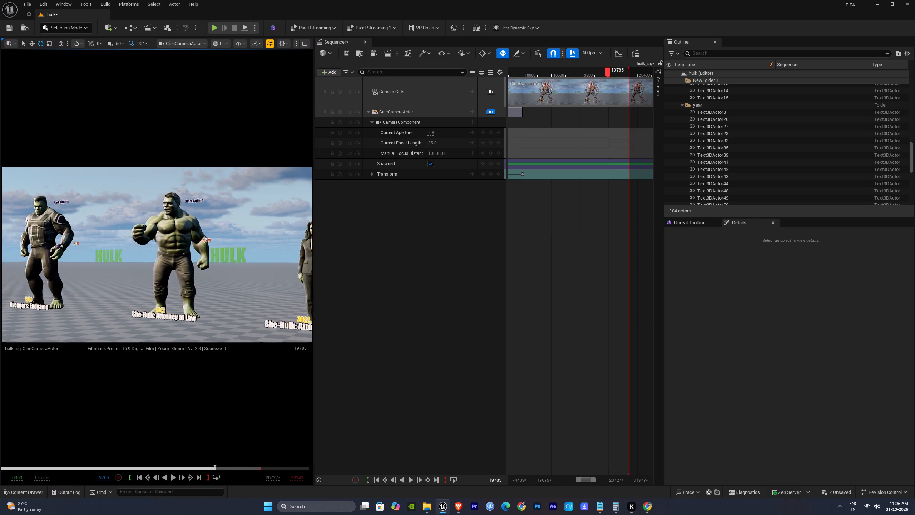
right_drag(288, 217, 292, 216)
key(e)
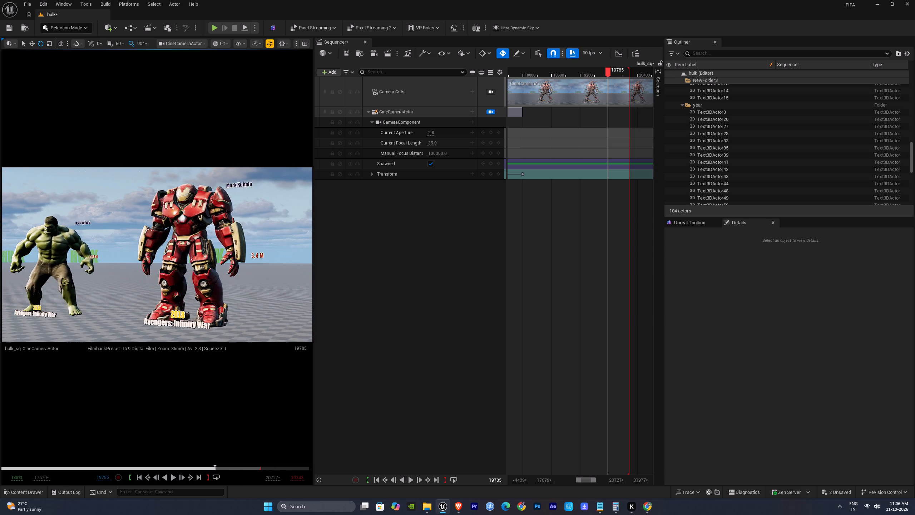
right_drag(292, 216, 296, 216)
key(w)
key(w)
key(w)
key(w)
key(w)
key(w)
key(w)
key(w)
key(w)
key(w)
key(w)
key(w)
key(w)
key(w)
key(w)
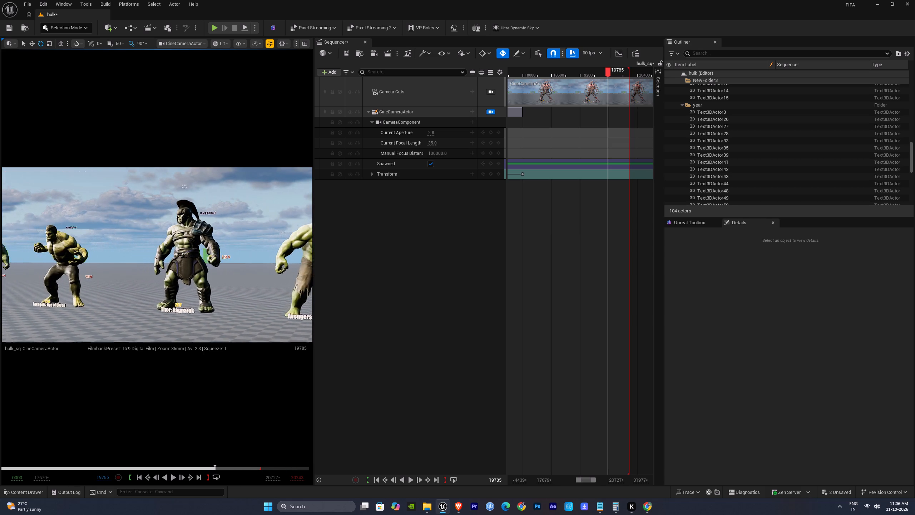
right_drag(296, 216, 291, 216)
key(w)
key(w)
key(w)
key(w)
key(w)
key(w)
key(w)
key(w)
key(w)
key(w)
key(w)
key(w)
key(w)
key(w)
key(w)
key(w)
key(w)
key(w)
key(w)
key(w)
key(w)
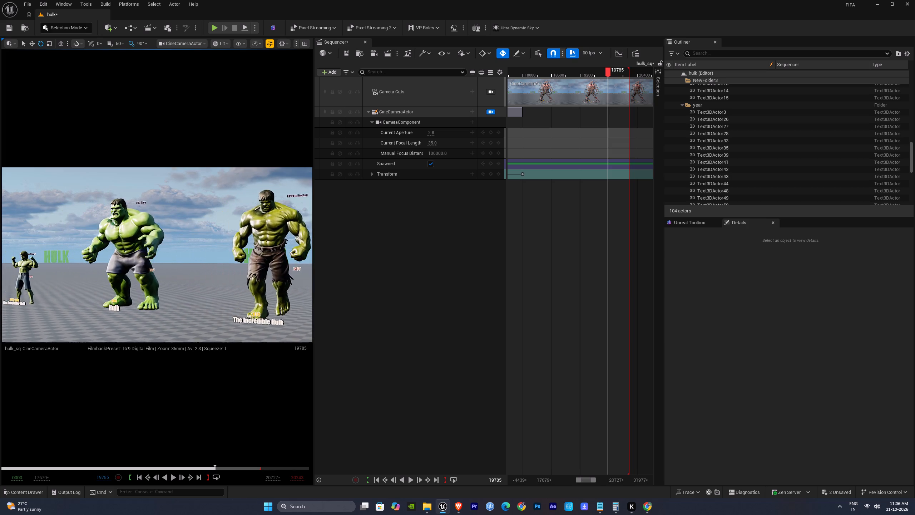
right_drag(291, 216, 299, 218)
key(w)
key(a)
key(a)
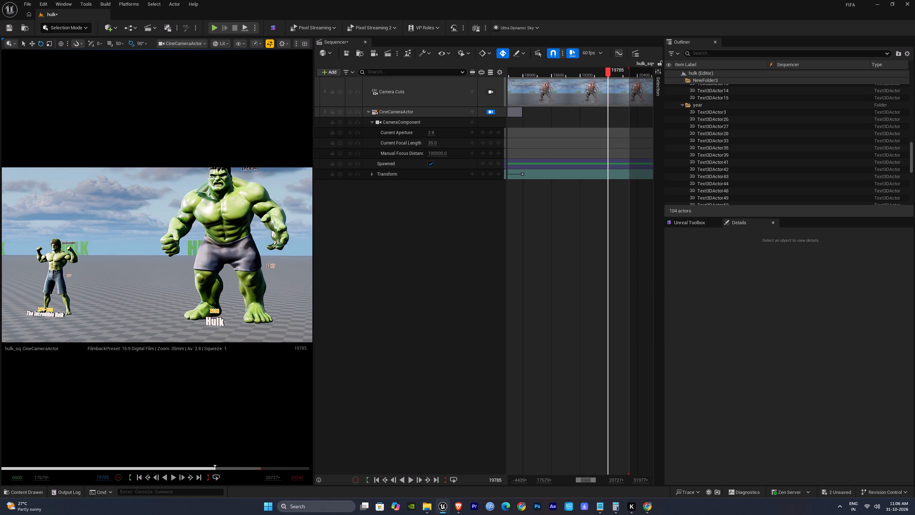
right_drag(299, 218, 297, 218)
key(s)
Play and scrub the camera's fly-back from about frame 18112 to review its movement along the line-up.
click(528, 70)
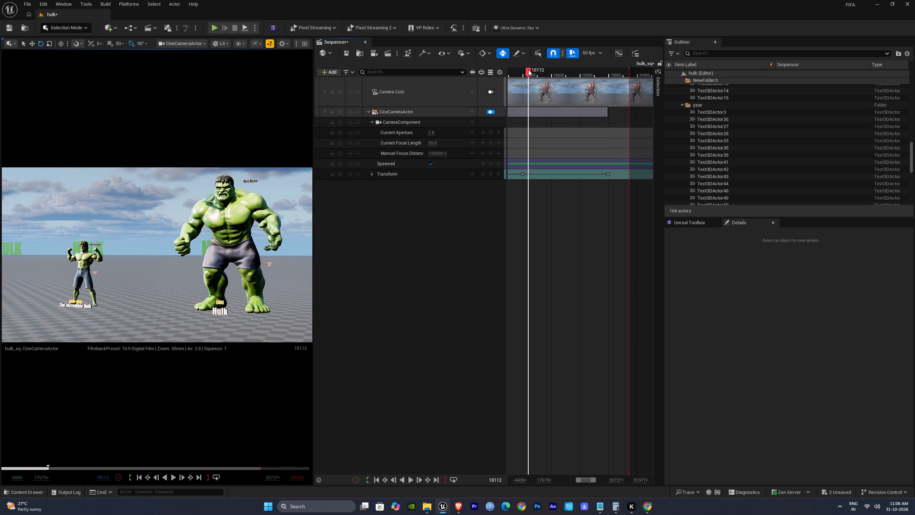
key(space)
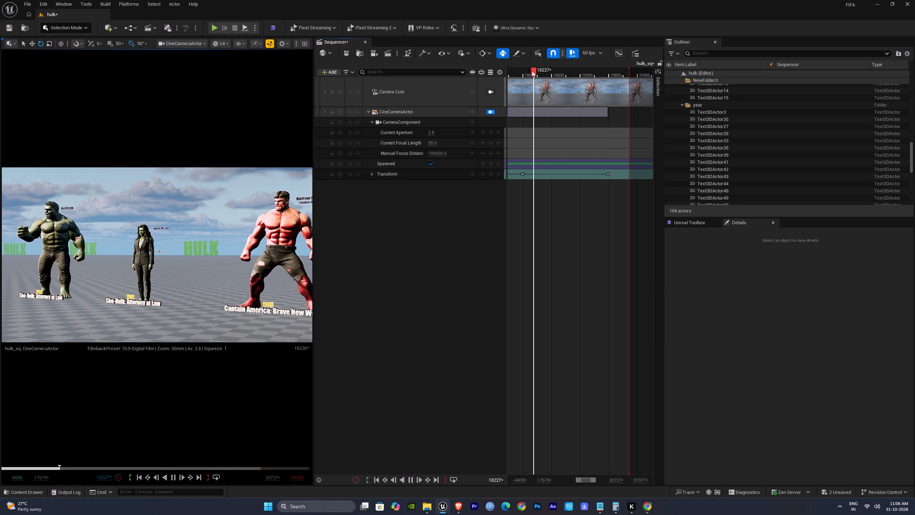
drag(541, 76, 569, 82)
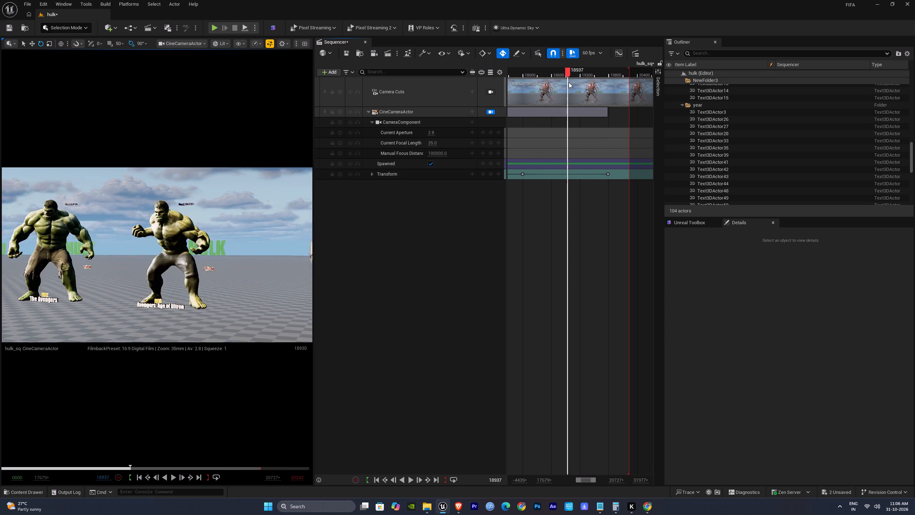
drag(569, 82, 538, 92)
key(space)
click(522, 174)
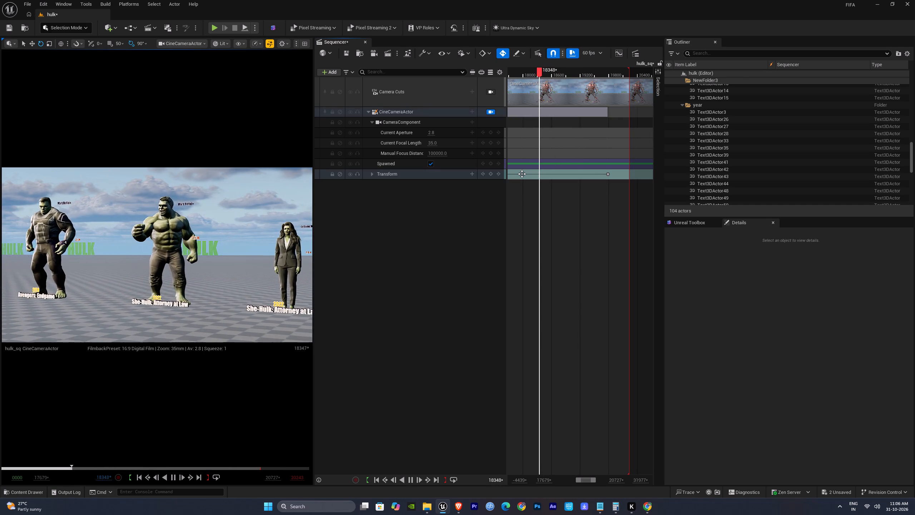
key(space)
click(522, 174)
key(space)
At frame 18127, reframe the camera on the red Captain America: Brave New World Hulk to key an intermediate fly-back position.
click(531, 73)
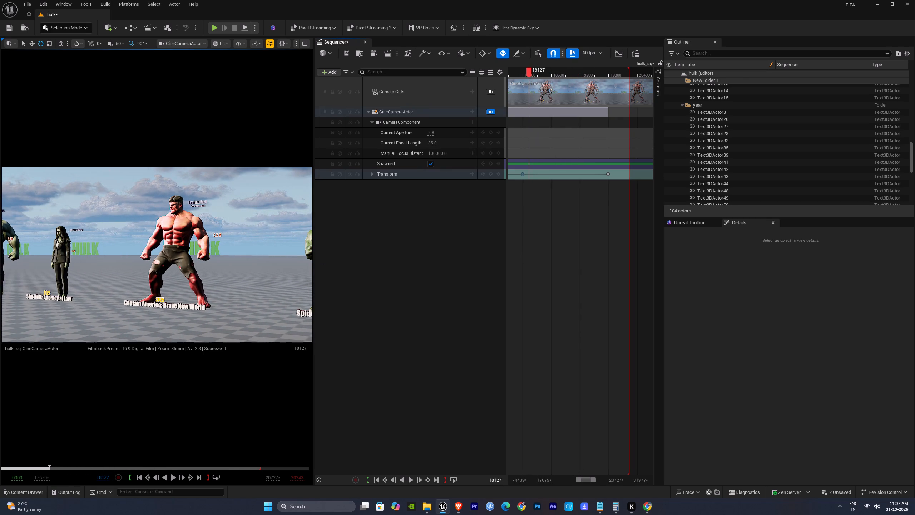
alt+right_drag(222, 252, 530, 281)
At frame 18218, reposition the camera closer to the suited She-Hulk: Attorney at Law character to key the fly-back.
drag(531, 70, 536, 76)
ctrl+scroll(551, 203, up, 4)
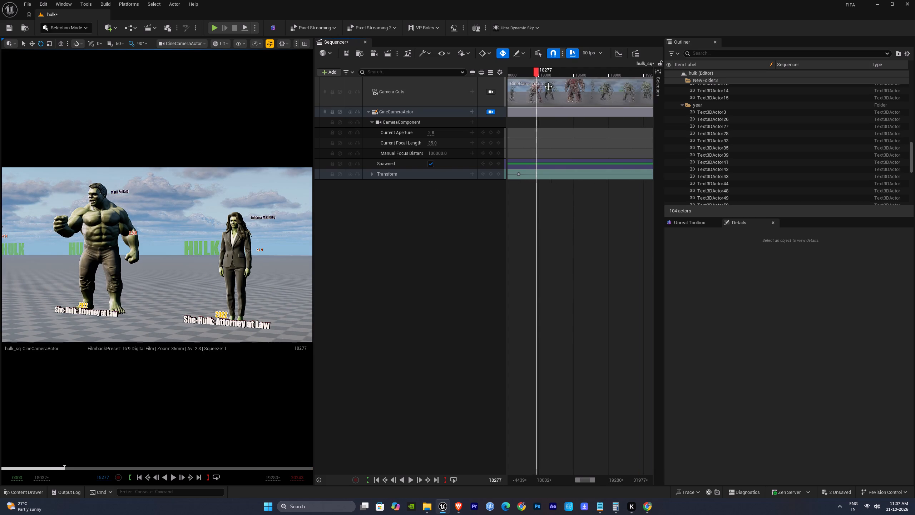
drag(533, 73, 529, 73)
alt+right_drag(129, 290, 211, 318)
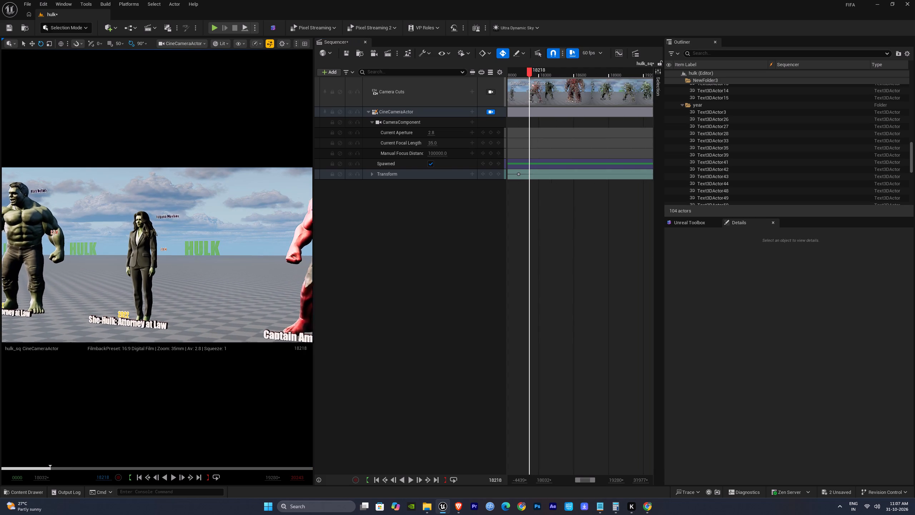
alt+right_drag(211, 318, 280, 333)
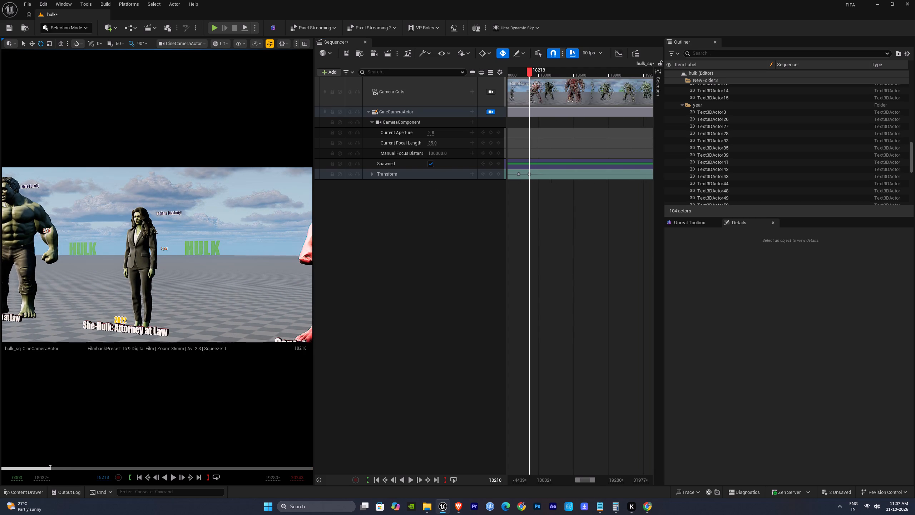
right_drag(180, 291, 177, 293)
key(w)
key(s)
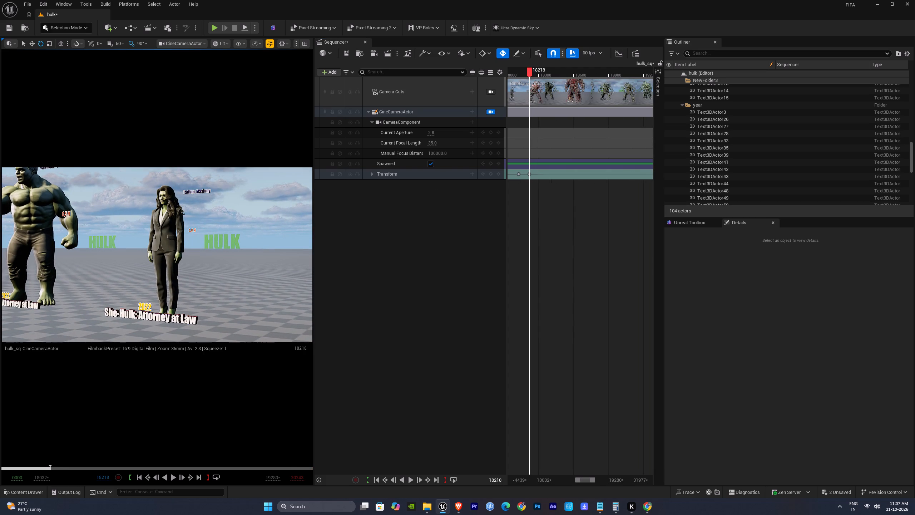
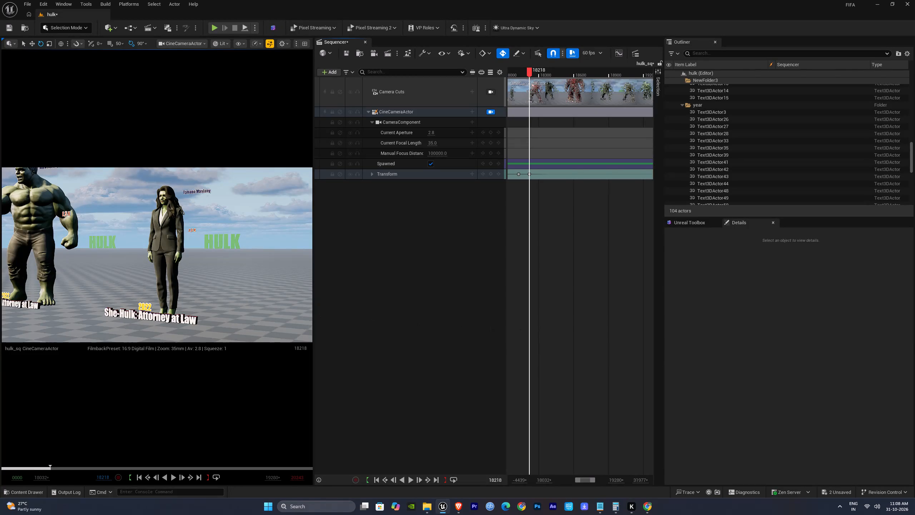
At frame 18320, pull the camera back and shift it sideways to key the fly-back on the green She-Hulk: Attorney at Law Hulk.
click(458, 329)
drag(531, 72, 541, 77)
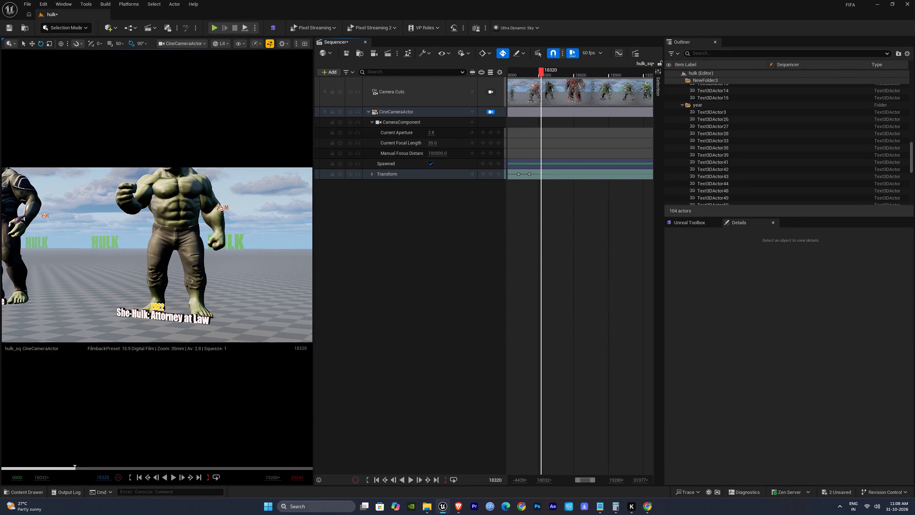
right_click(203, 255)
key(s)
key(s)
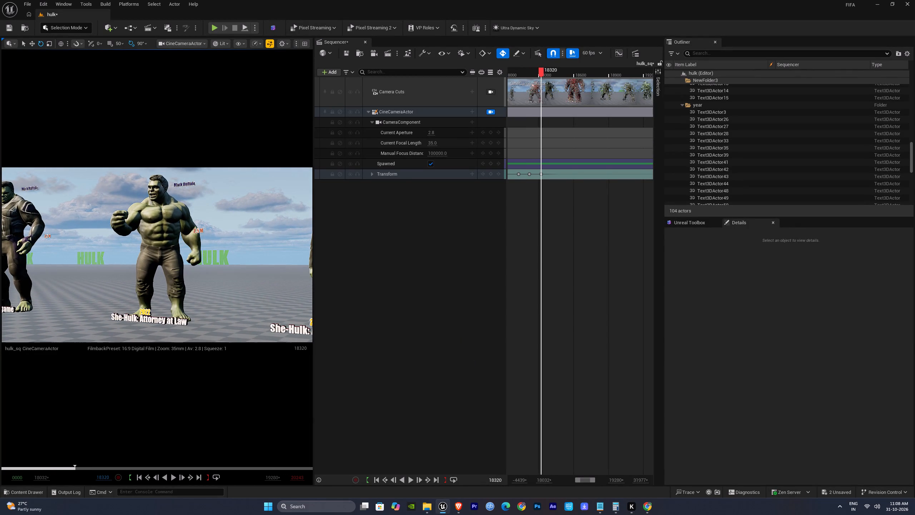
right_drag(198, 260, 213, 260)
key(a)
key(a)
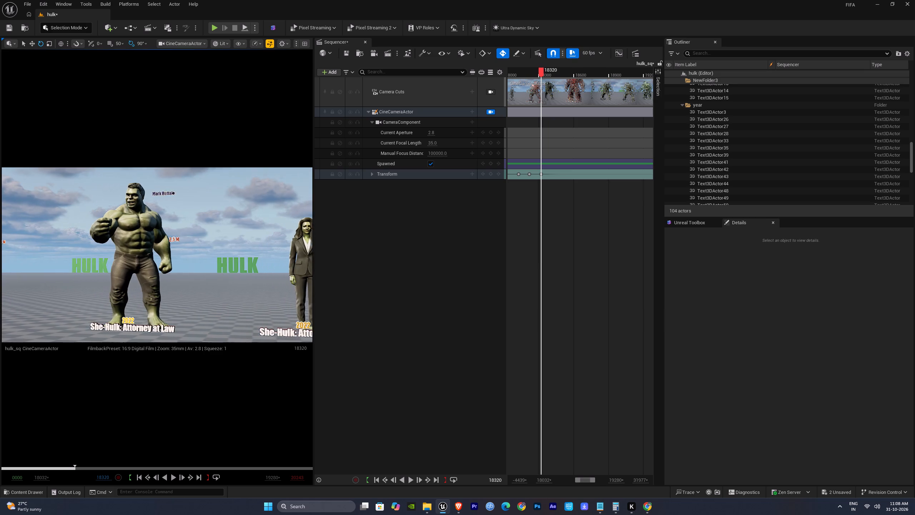
right_drag(213, 260, 212, 260)
At frame 18418, move the camera closer to the Avengers: Endgame Hulk to key the fly-back.
click(553, 72)
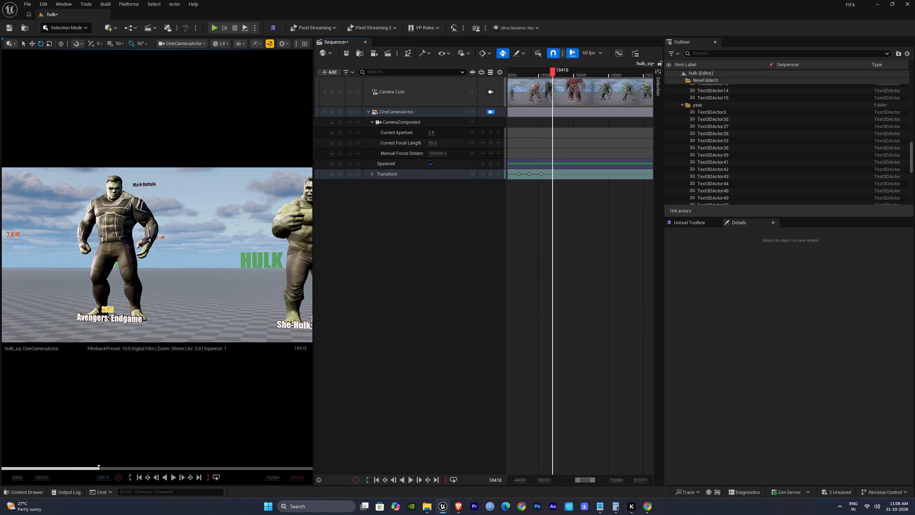
right_click(198, 225)
key(a)
key(w)
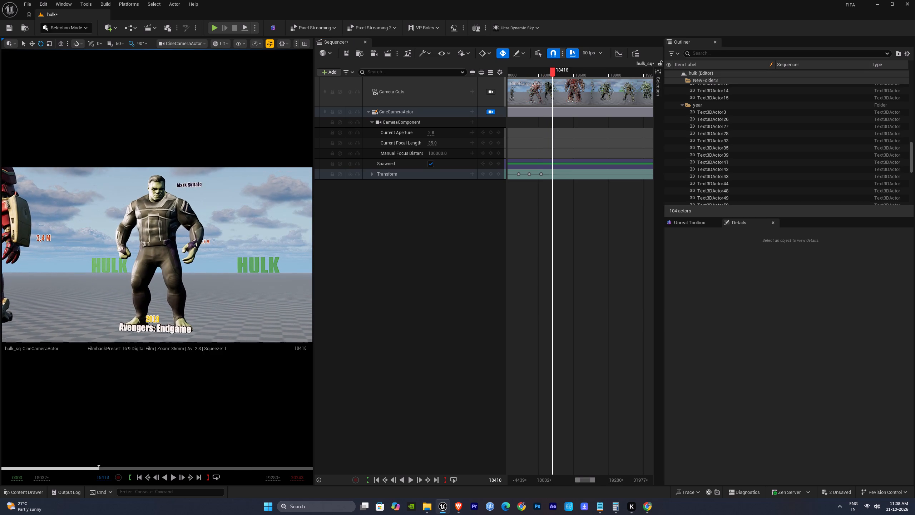
At frame 18498, reframe the camera on the full red armoured Avengers: Infinity War character to key the fly-back.
click(559, 76)
click(562, 74)
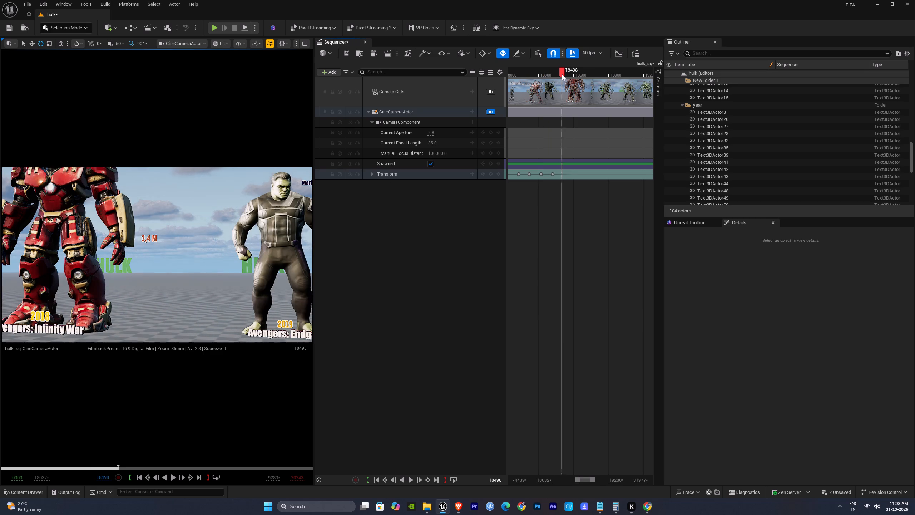
right_click(196, 225)
key(s)
key(a)
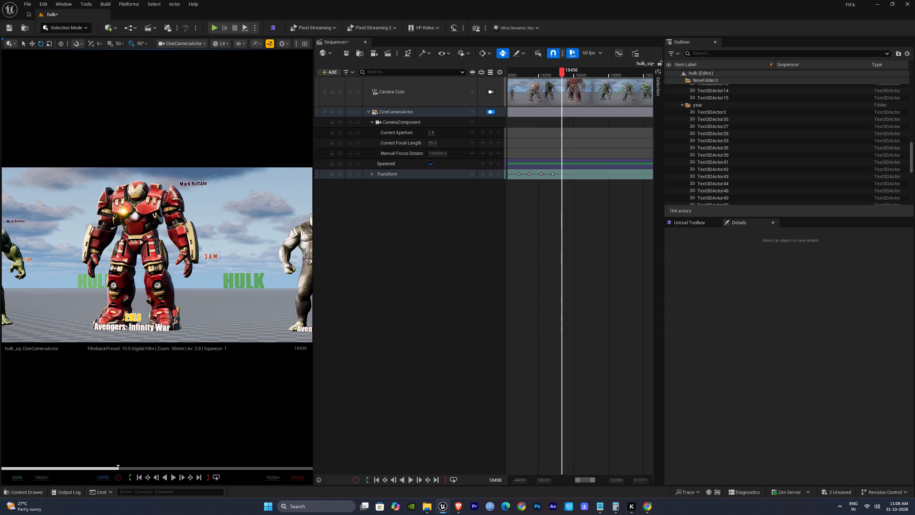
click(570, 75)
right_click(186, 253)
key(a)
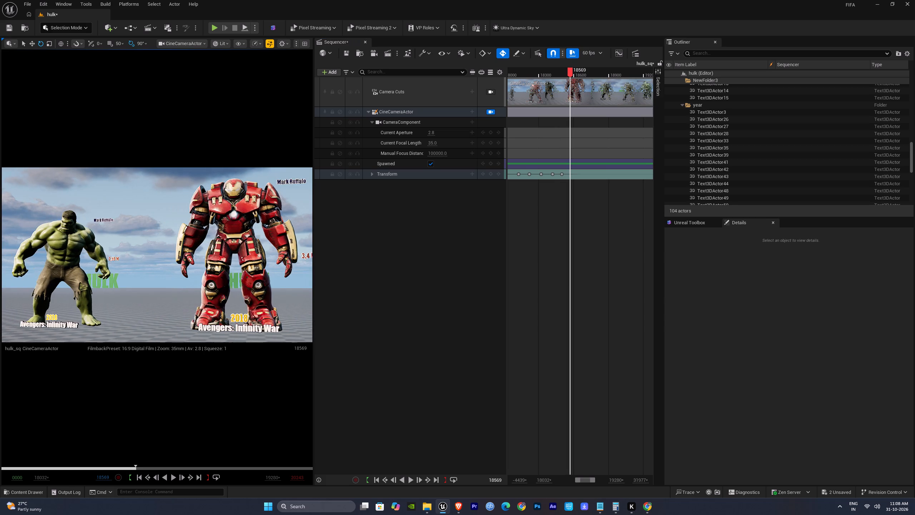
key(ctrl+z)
Play ahead to frame 18661 and reframe the camera on the green Avengers: Infinity War Hulk to key the fly-back.
click(601, 182)
key(space)
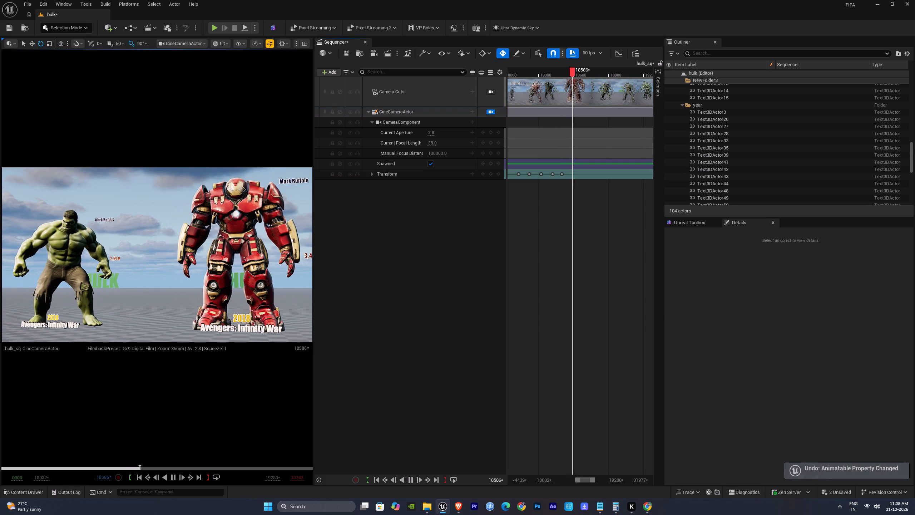
key(space)
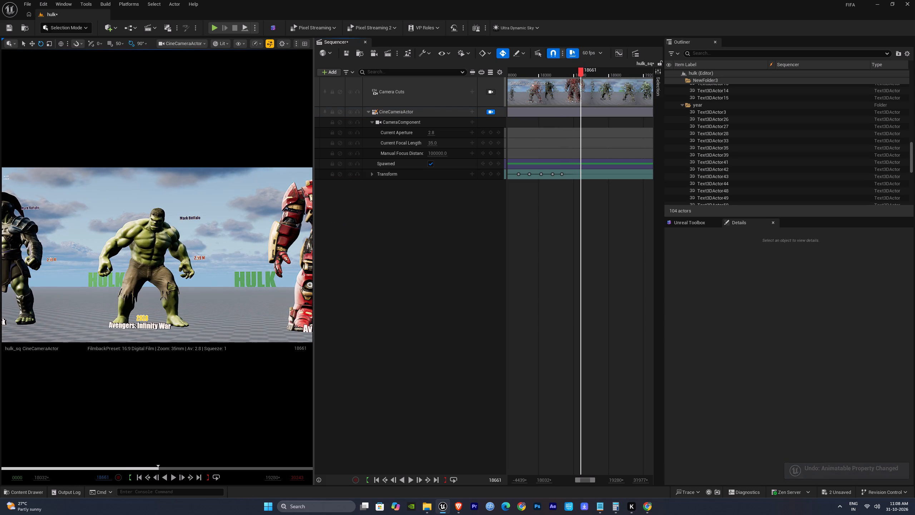
right_drag(237, 231, 236, 235)
right_click(224, 233)
key(a)
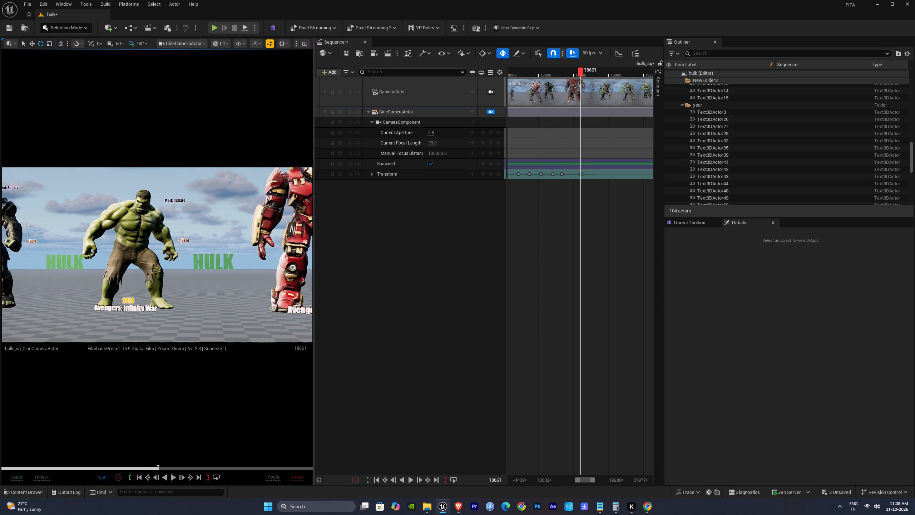
key(a)
Replay the fly-back up to frame 18796 and reframe the camera on the Thor: Ragnarok Hulk to key it.
click(597, 74)
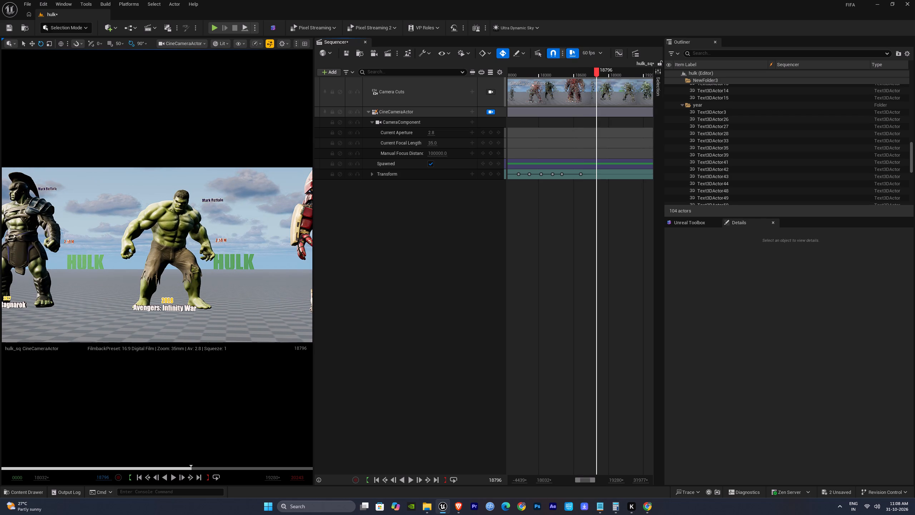
click(528, 248)
key(space)
click(577, 75)
key(space)
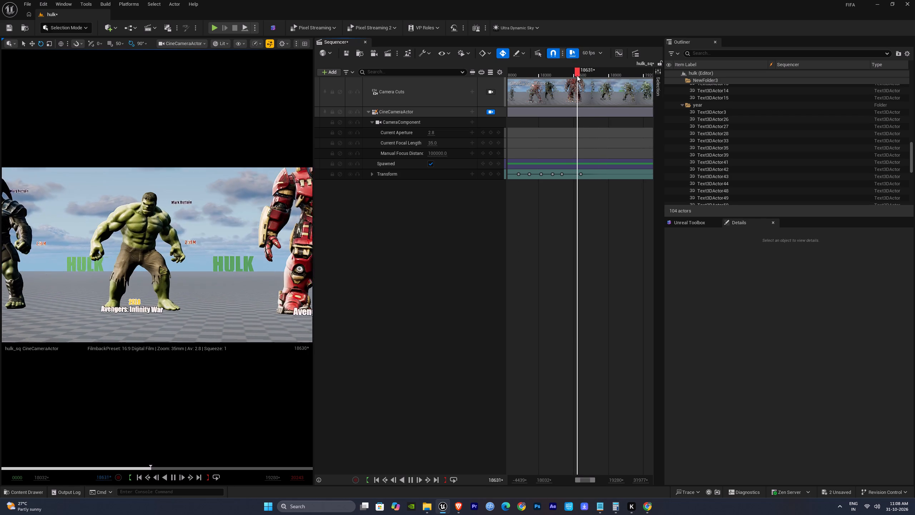
right_drag(578, 239, 545, 240)
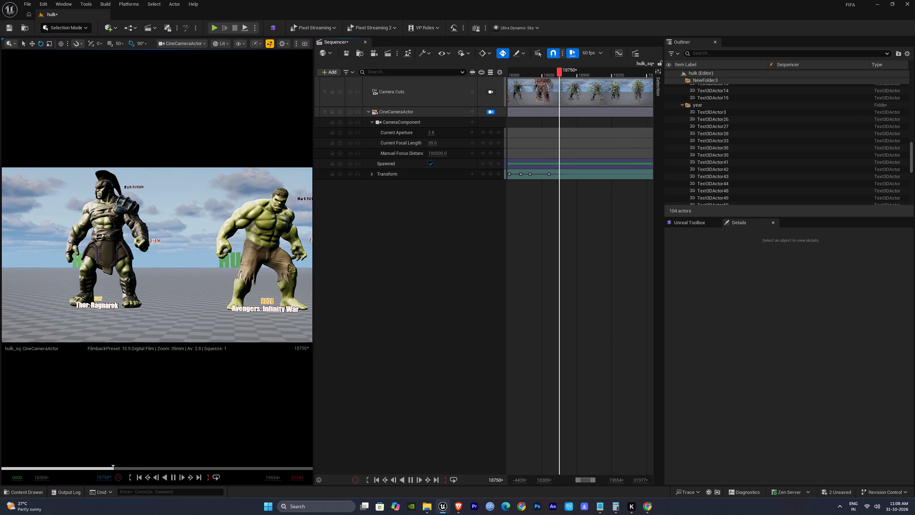
key(space)
right_click(197, 247)
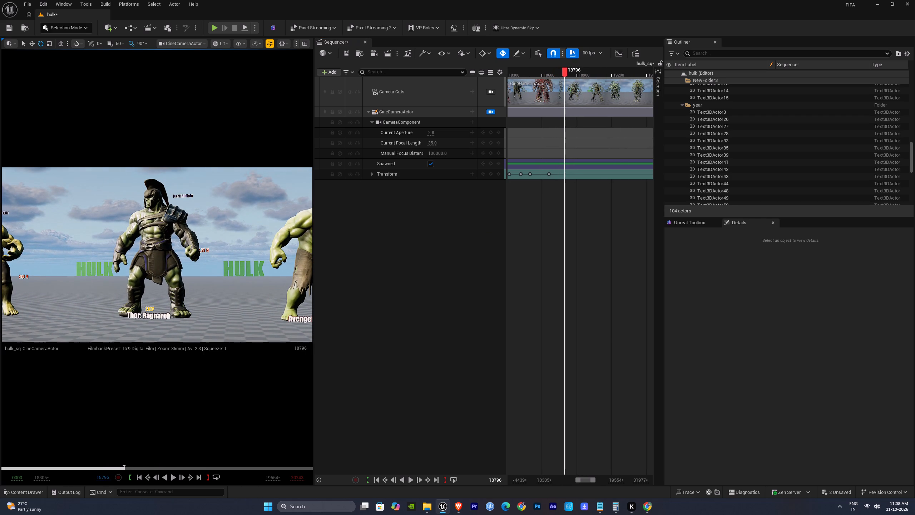
Play ahead to frame 18974 and move the camera closer to the Avengers: Age of Ultron Hulk to key the fly-back.
click(586, 210)
key(space)
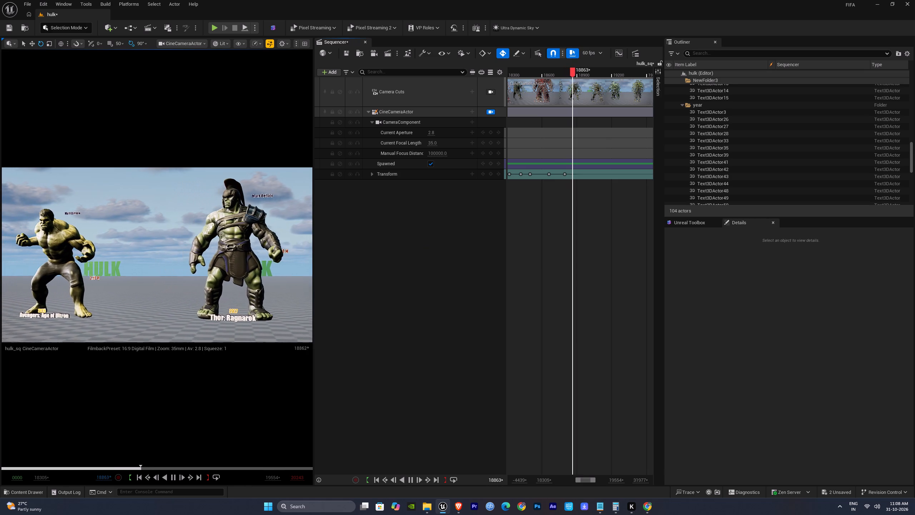
key(space)
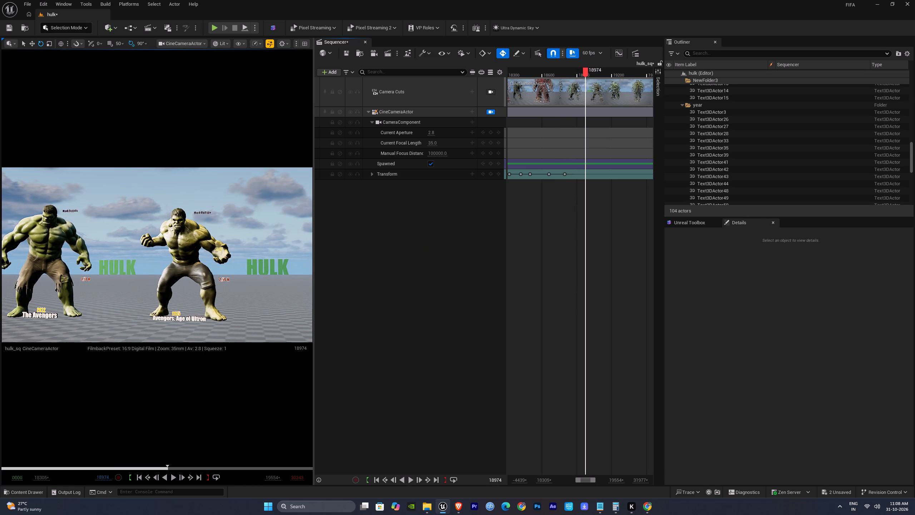
right_click(211, 263)
key(w)
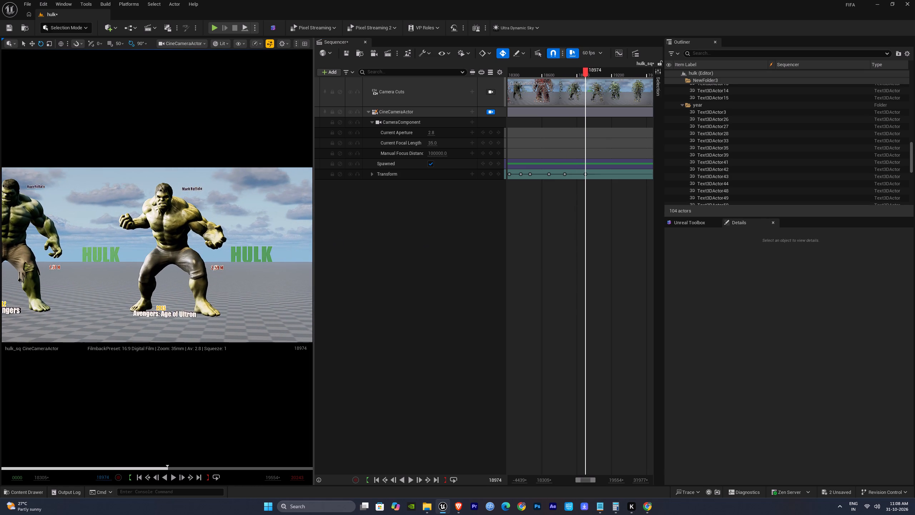
Play ahead to frame 19077 and reframe the camera on The Avengers Hulk to key the fly-back.
click(623, 198)
key(space)
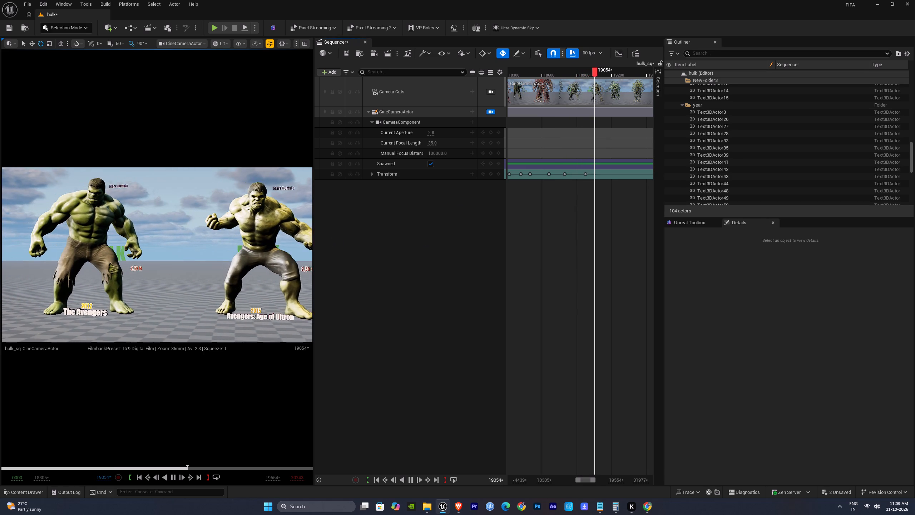
key(space)
right_click(195, 250)
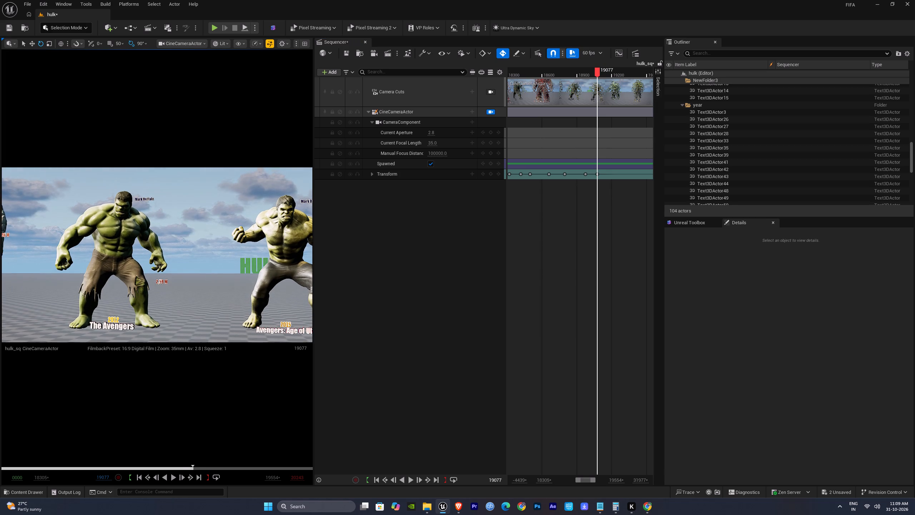
Play ahead to frame 19207 and pull the camera back to key the full light-clothed The Incredible Hulk character.
click(573, 248)
key(space)
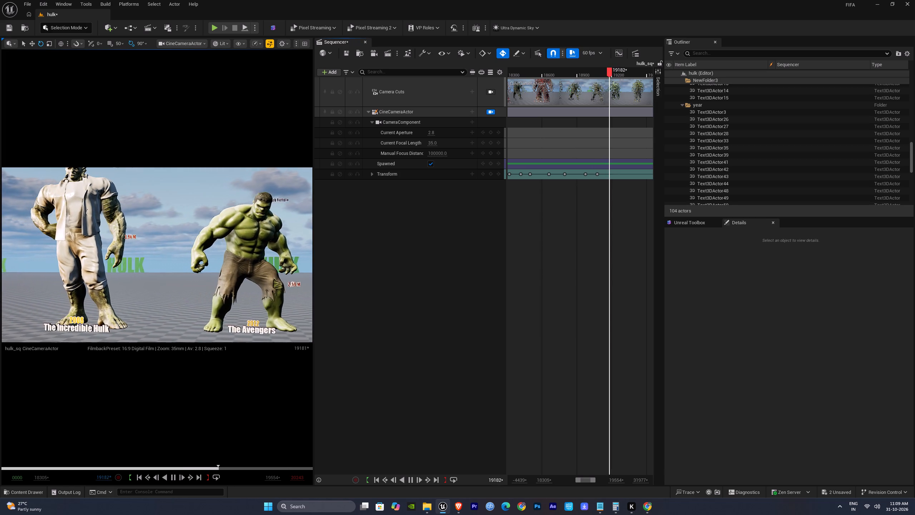
key(space)
right_click(143, 260)
key(s)
key(s)
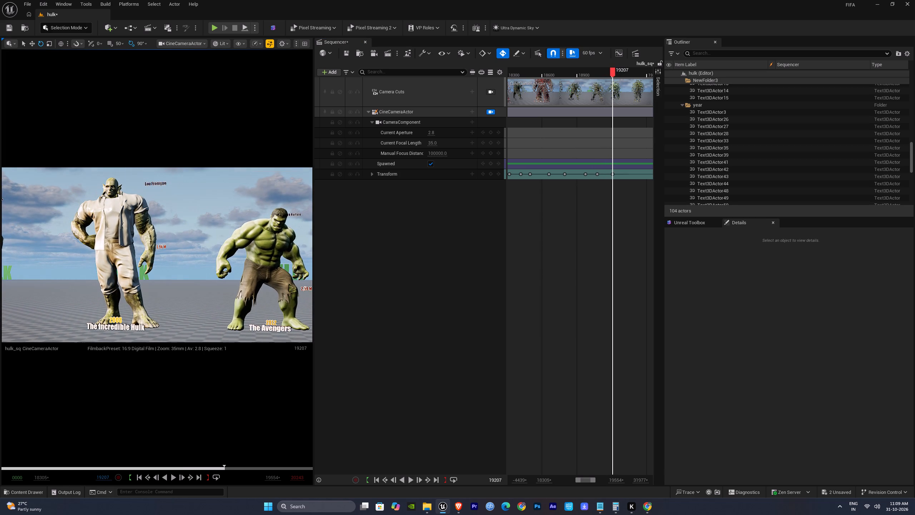
Move the actor-name text of the light-clothed The Incredible Hulk character closer to its head.
click(154, 183)
key(w)
drag(170, 184, 156, 183)
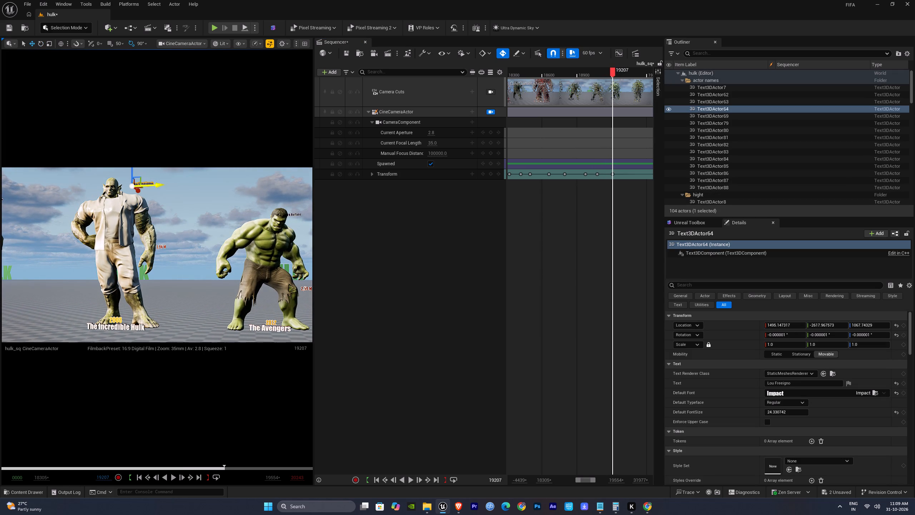
Play ahead to frame 19622 and reframe the camera on the purple-shorts Hulk character to key the fly-back.
click(545, 289)
key(space)
key(space)
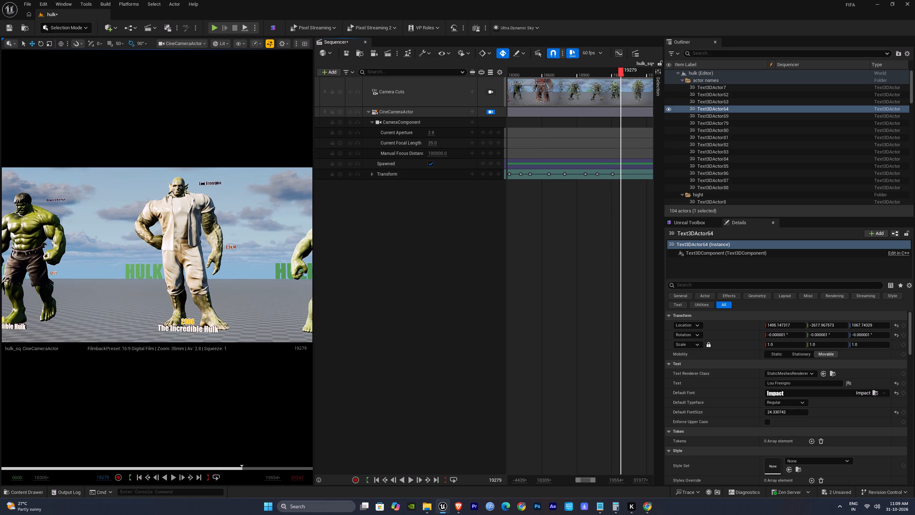
key(space)
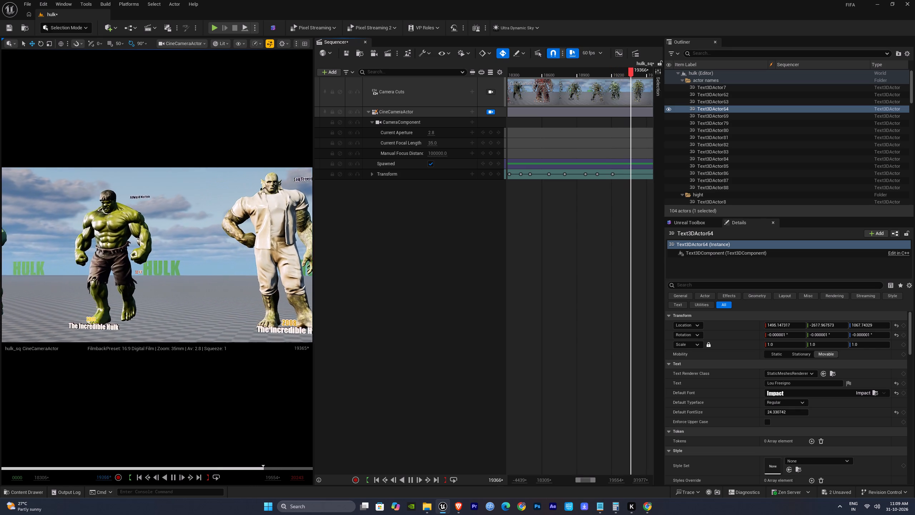
key(space)
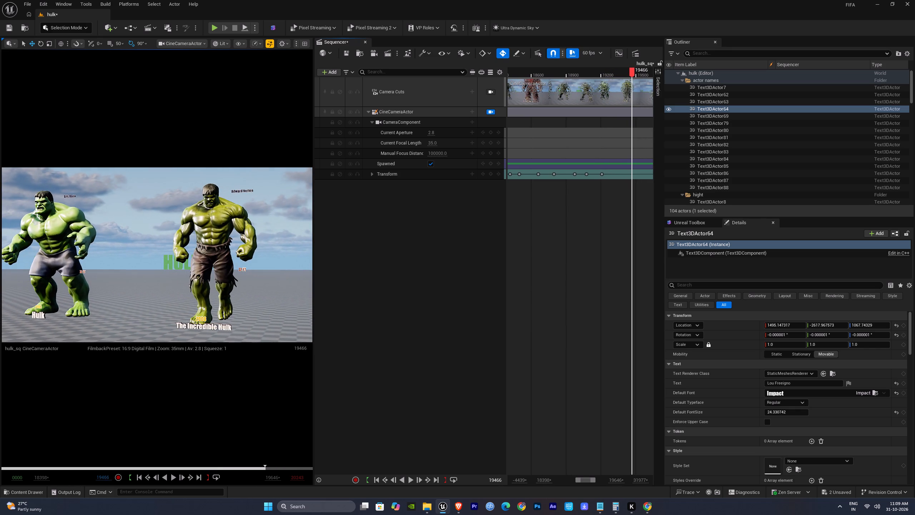
key(space)
right_drag(583, 273, 540, 273)
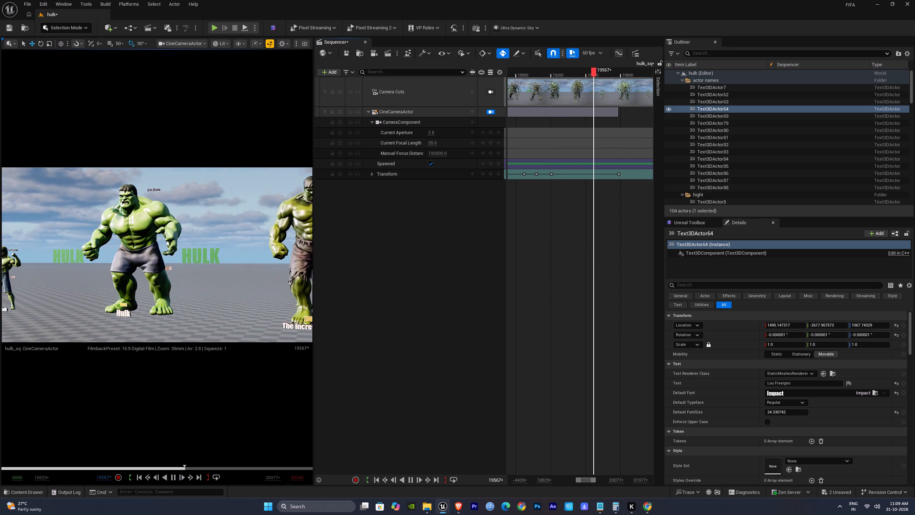
key(space)
right_drag(168, 271, 180, 271)
key(a)
key(a)
key(a)
key(a)
key(a)
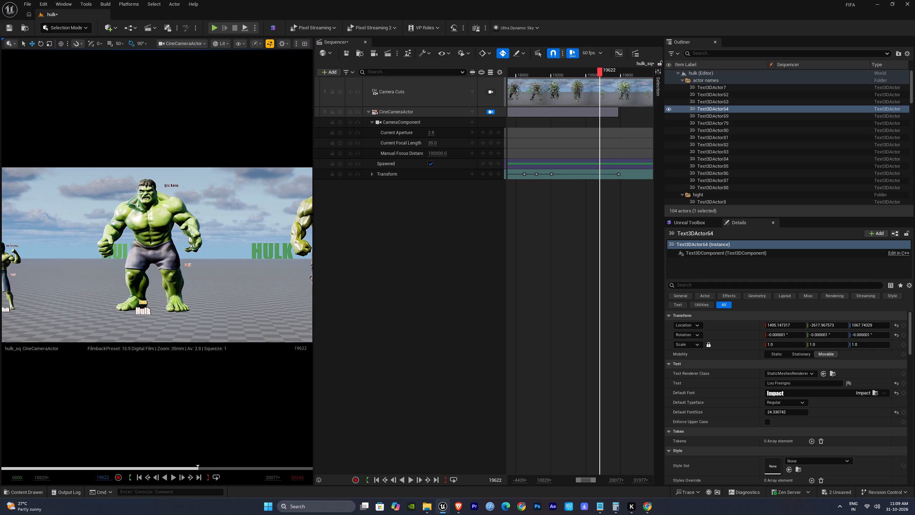
right_drag(180, 271, 180, 271)
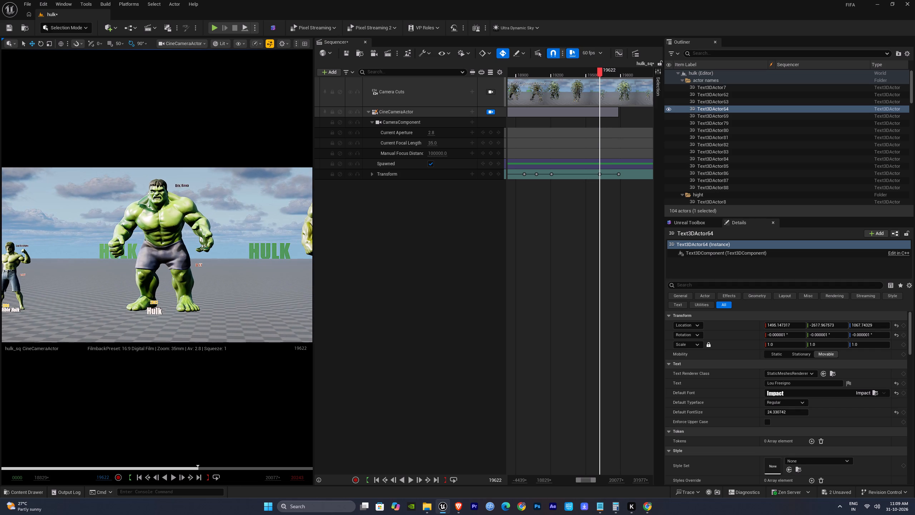
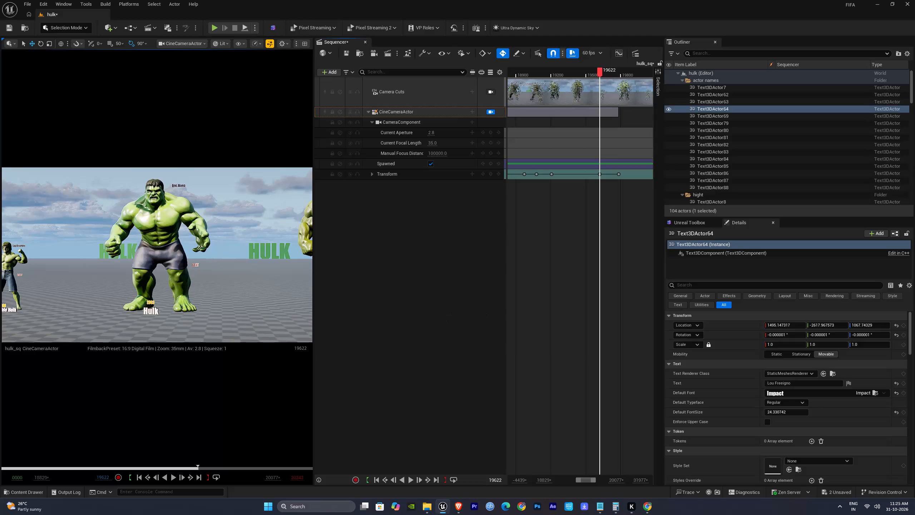
Play ahead and advance to frame 19901, pulling the camera back and sideways to frame the purple-shorts and brown-shorts Hulks.
click(572, 312)
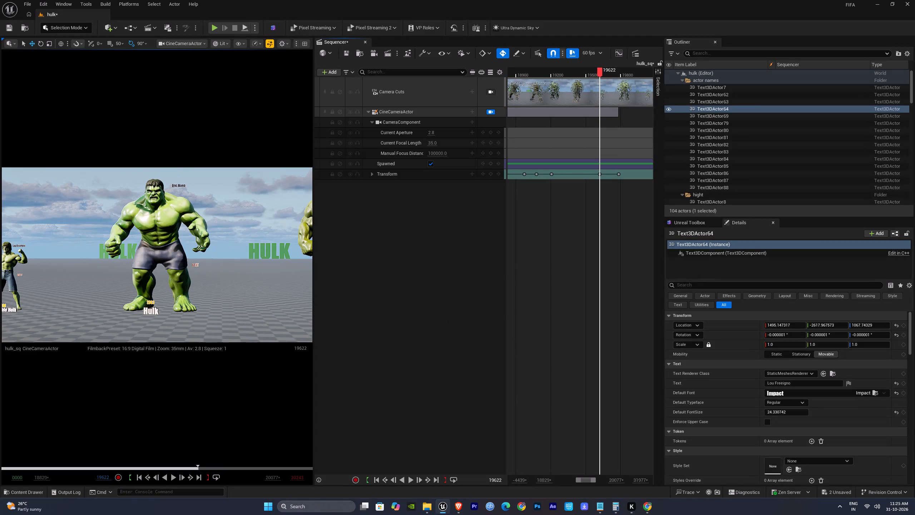
key(space)
right_drag(583, 300, 548, 297)
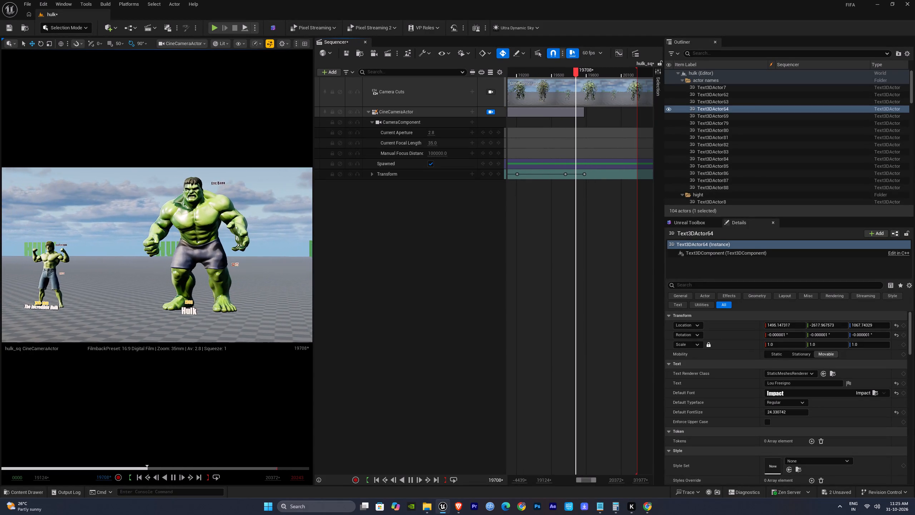
key(space)
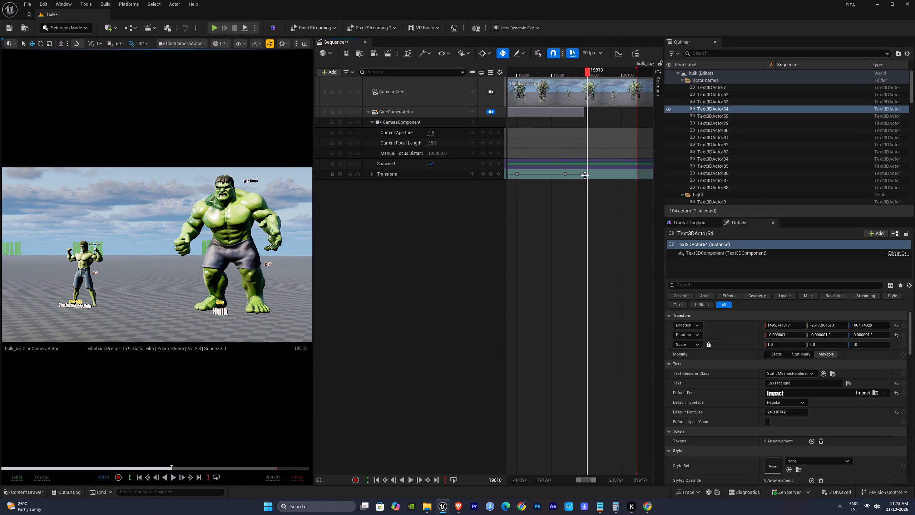
drag(592, 72, 598, 73)
right_drag(205, 287, 209, 287)
key(s)
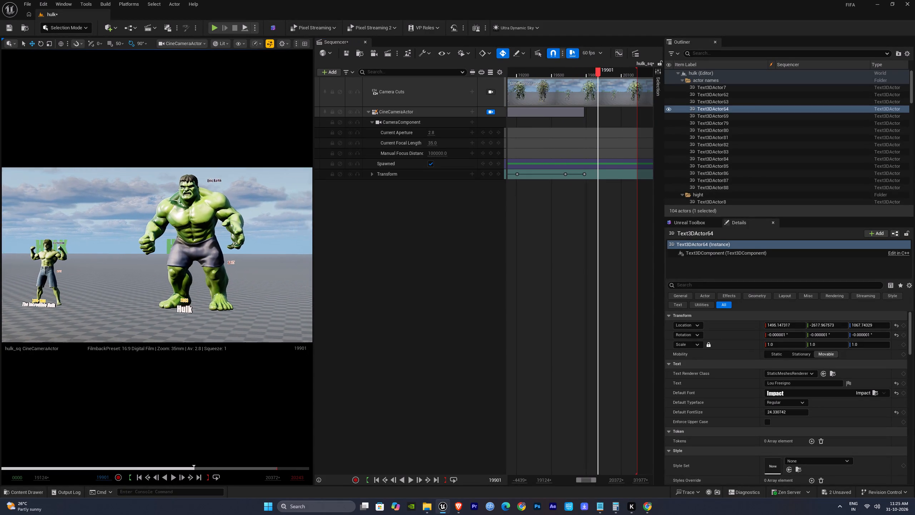
right_drag(209, 287, 214, 287)
key(d)
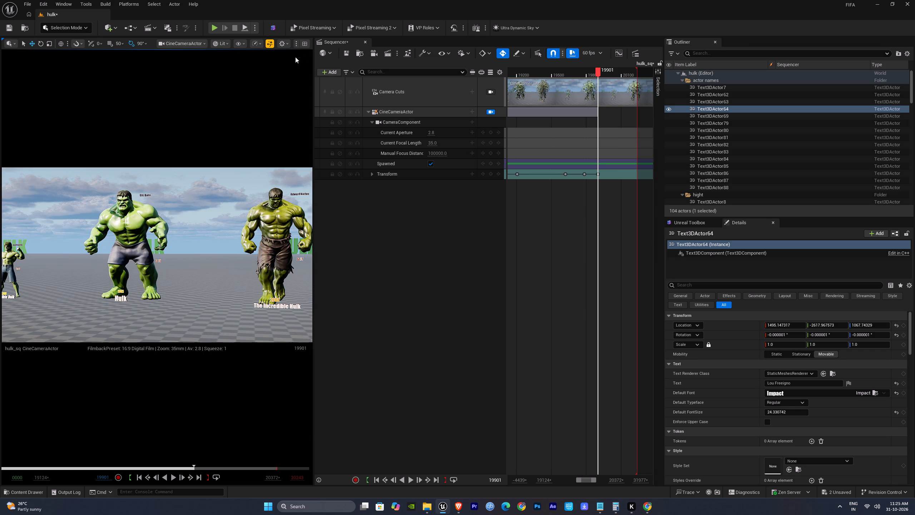
Raise the camera speed to 3.7 and fly the camera far back at frame 19901 to key a wide line-up shot.
drag(313, 54, 406, 101)
click(274, 46)
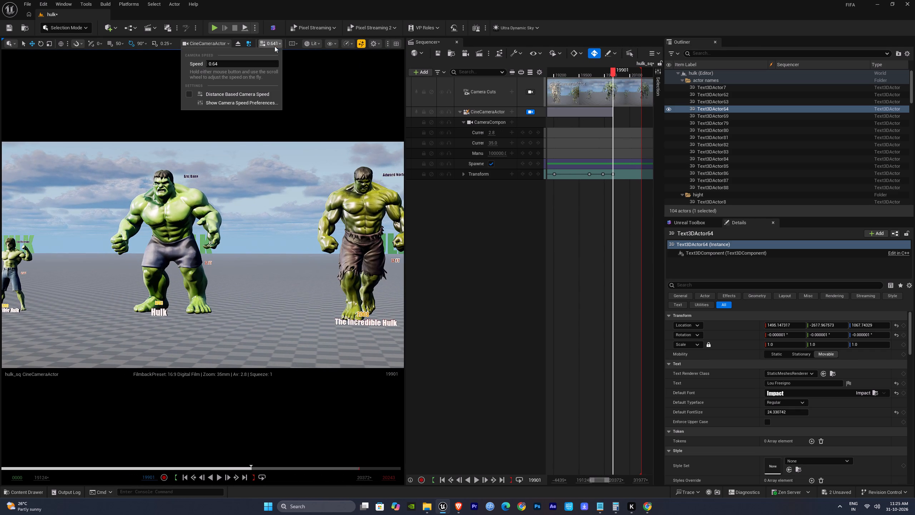
drag(261, 62, 273, 69)
right_drag(283, 216, 286, 216)
key(s)
key(s)
key(s)
key(s)
key(s)
key(s)
key(s)
key(s)
key(s)
key(s)
key(s)
key(s)
key(s)
key(s)
key(s)
key(s)
key(s)
key(s)
key(s)
key(s)
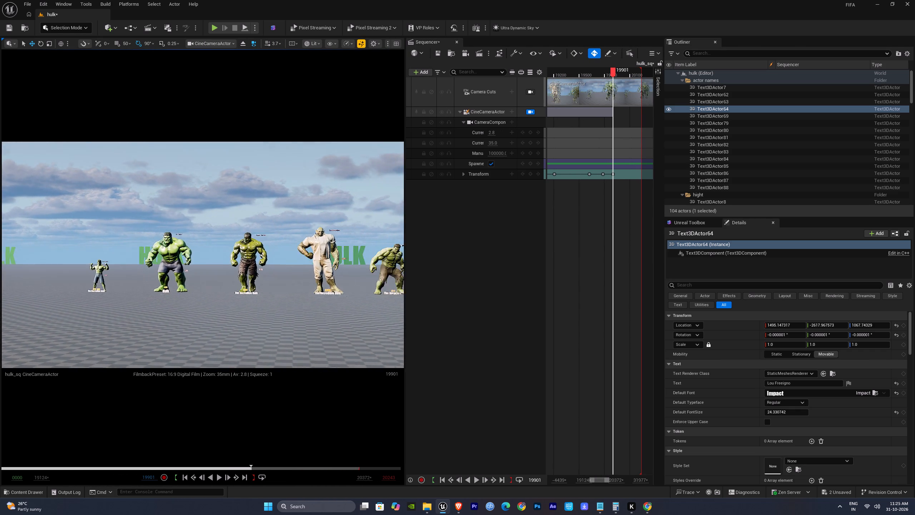
right_drag(286, 216, 287, 216)
text(dsds)
key(s)
key(d)
key(s)
Preview the wide pull-back and move its final camera transform key later, near the end of the playback range.
click(602, 74)
key(space)
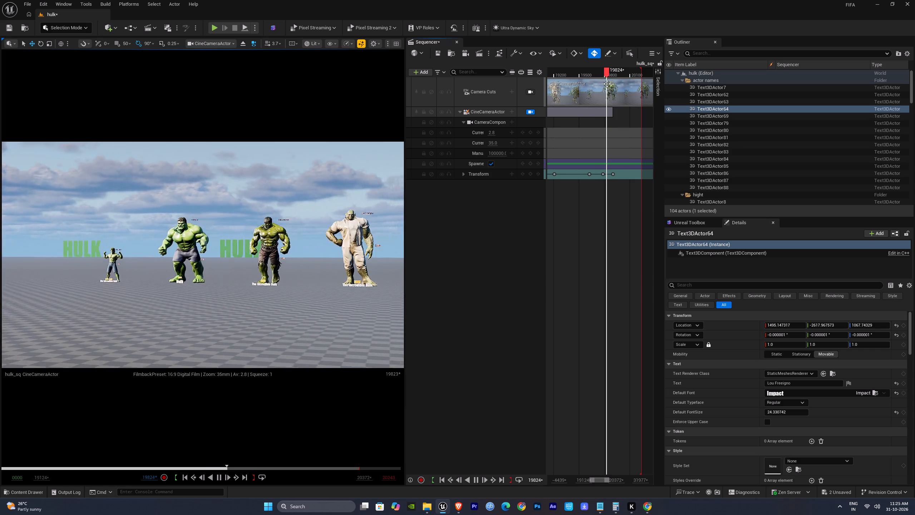
key(space)
drag(613, 172, 629, 184)
click(603, 74)
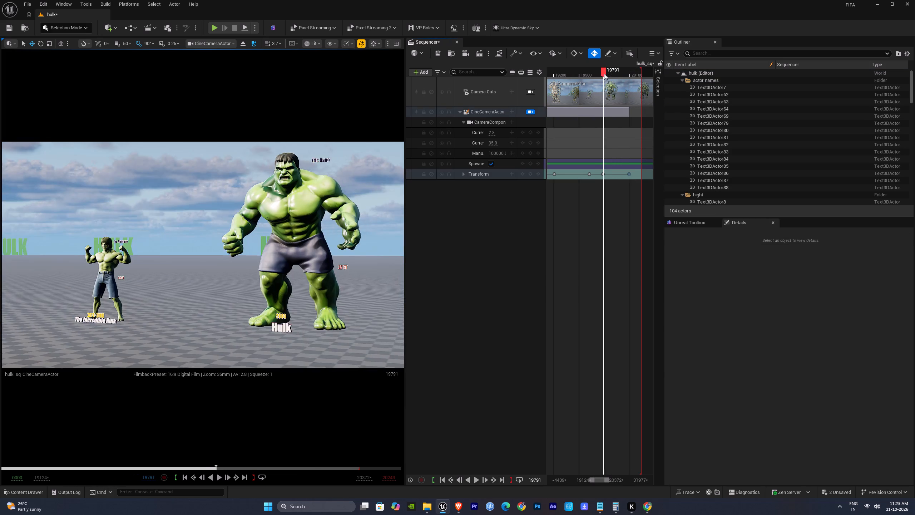
key(space)
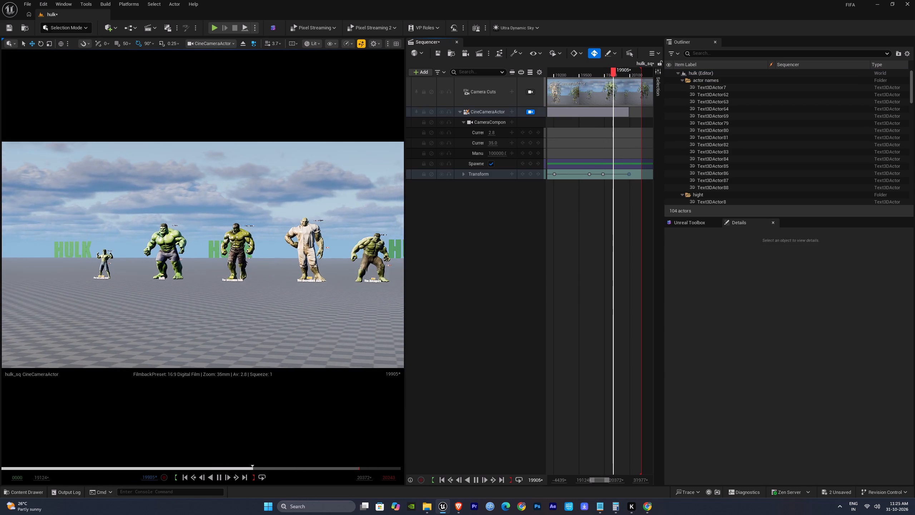
key(space)
drag(628, 175, 640, 179)
Retime the whole camera animation by shortening its section to frame 16464, and set the playback end there.
key(space)
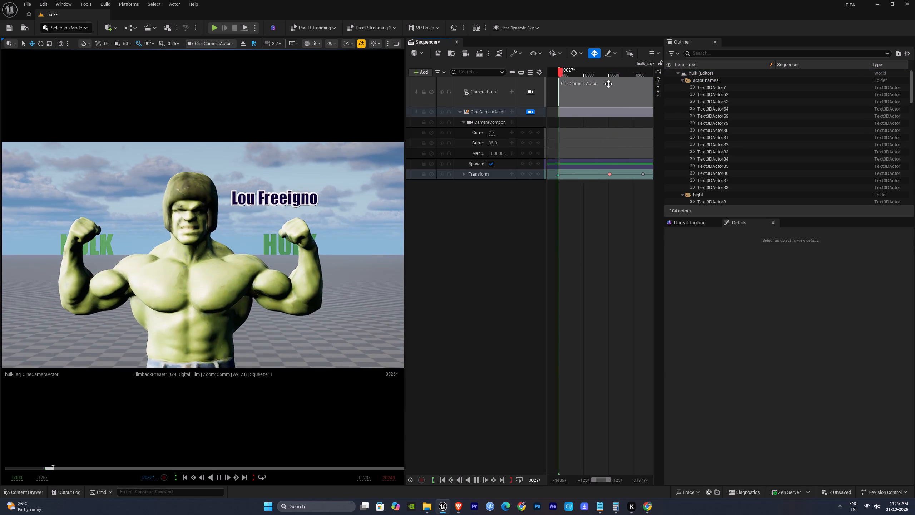
drag(614, 72, 622, 76)
key(space)
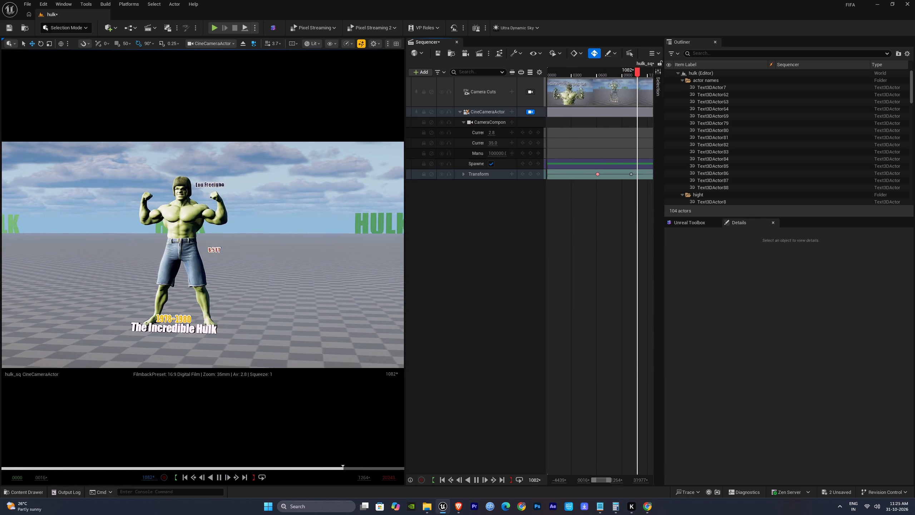
ctrl+scroll(567, 222, down, 11)
right_drag(640, 217, 576, 224)
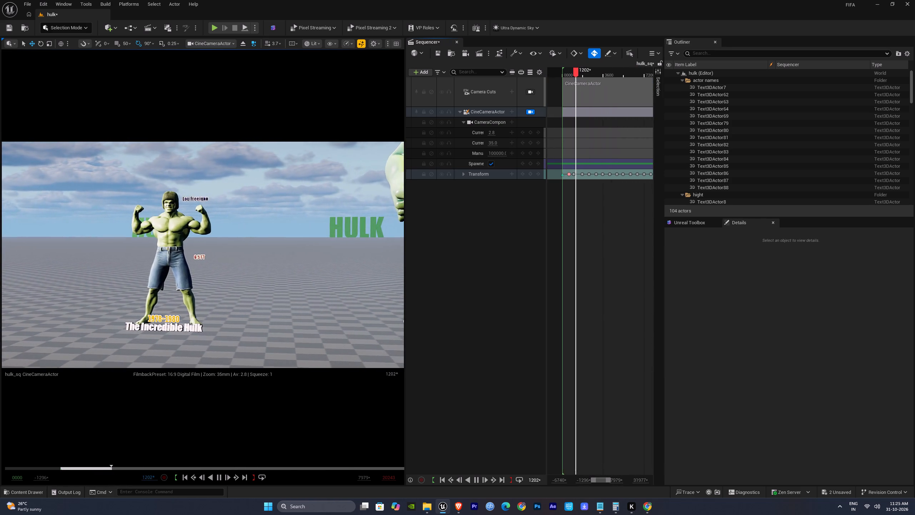
right_drag(576, 224, 572, 226)
ctrl+scroll(595, 227, down, 10)
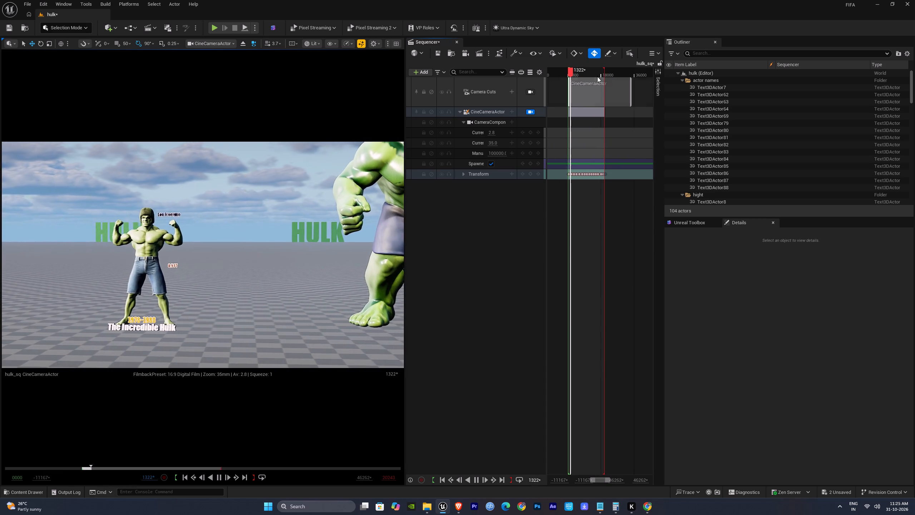
click(597, 72)
key(space)
key(space)
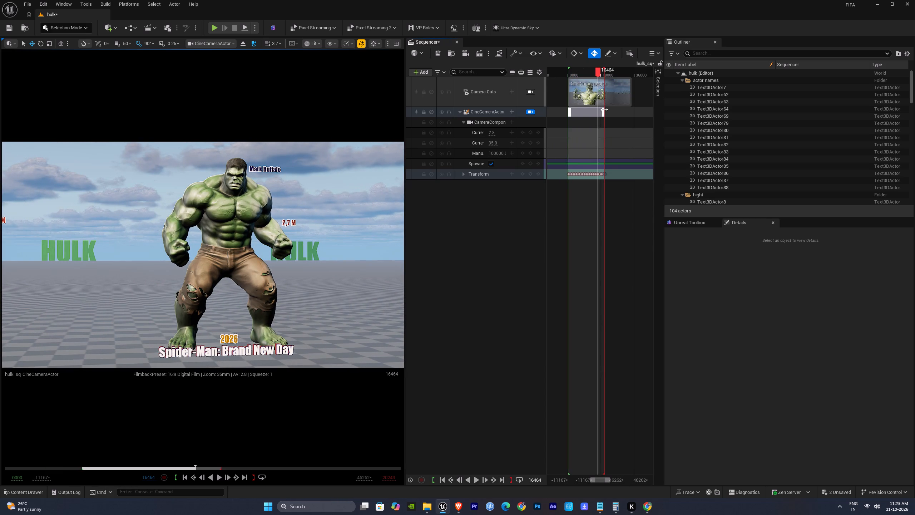
ctrl+drag(604, 111, 597, 109)
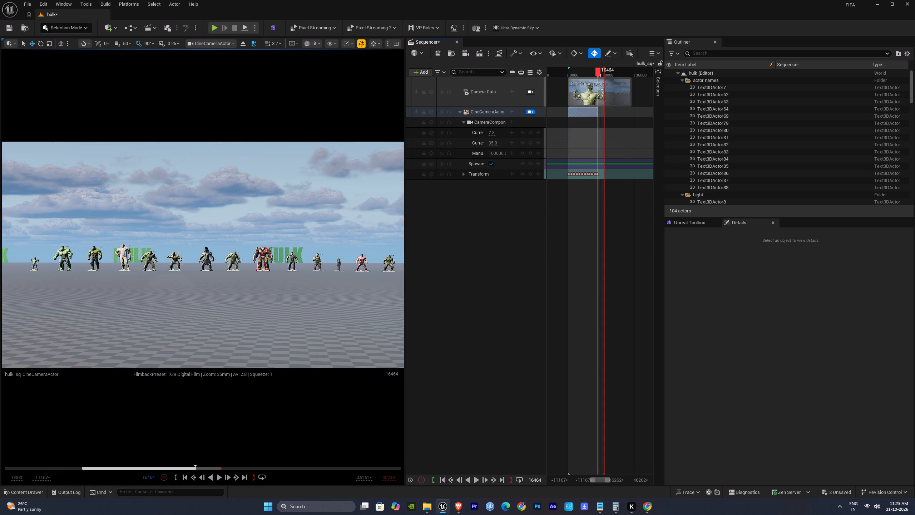
click(512, 479)
Play the retimed sequence at several points, from the first Hulk through She-Hulk: Attorney at Law, to check the camera pacing.
key(space)
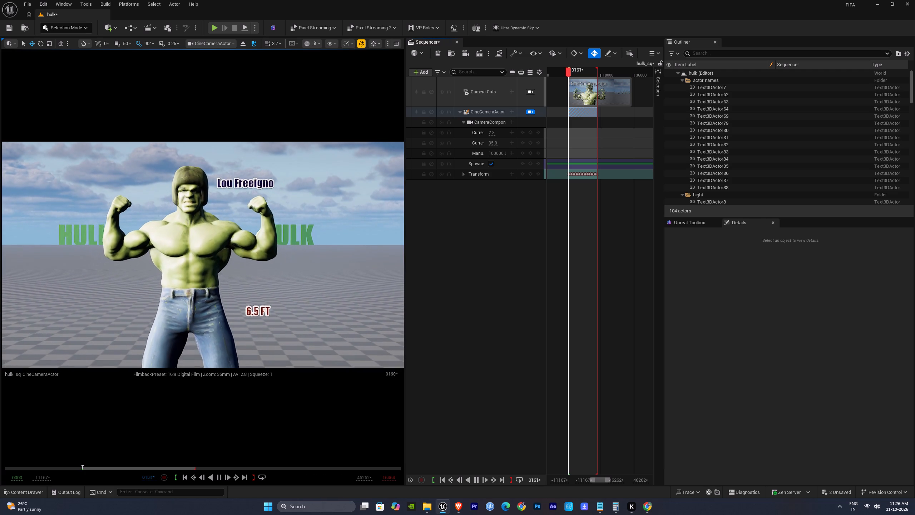
ctrl+scroll(572, 73, up, 3)
click(574, 73)
key(space)
click(583, 73)
key(space)
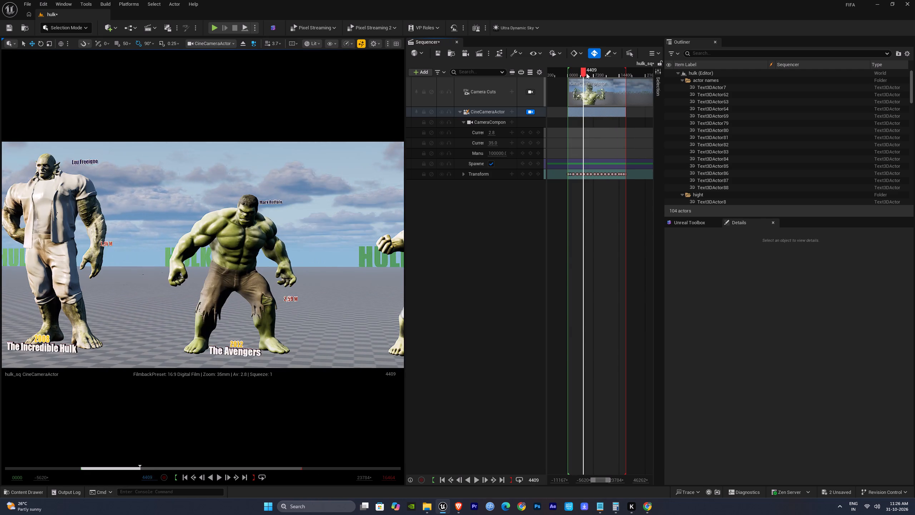
click(586, 73)
key(space)
click(594, 73)
key(space)
click(603, 74)
key(space)
click(609, 77)
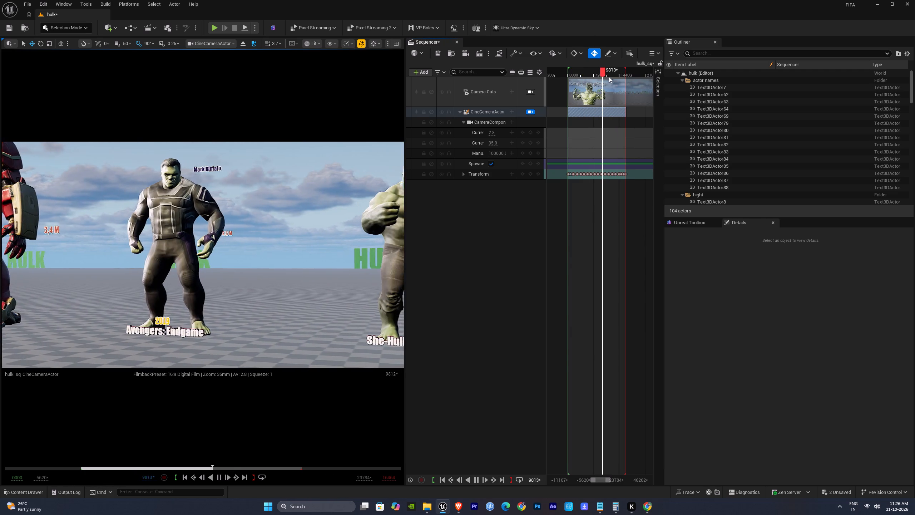
key(space)
drag(610, 75, 604, 79)
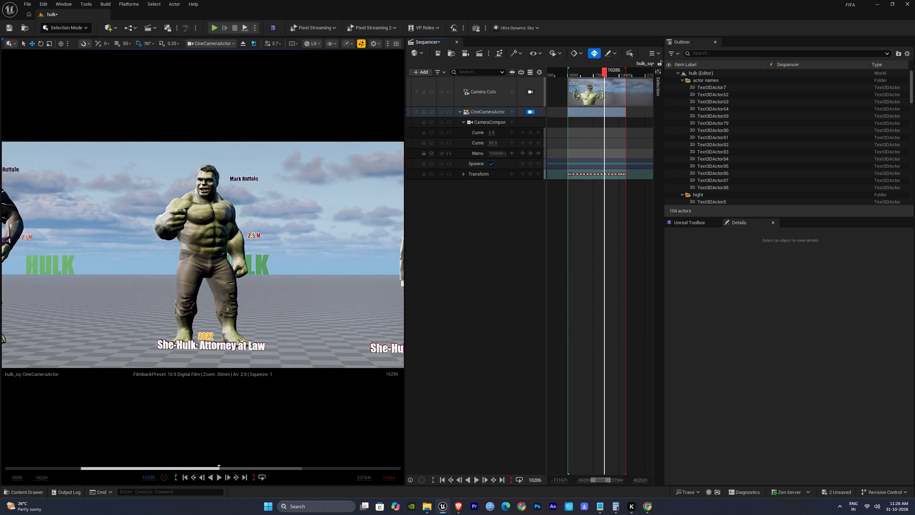
key(space)
key(space)
Turn on realtime rendering in the camera viewport and save the level sequence.
click(361, 45)
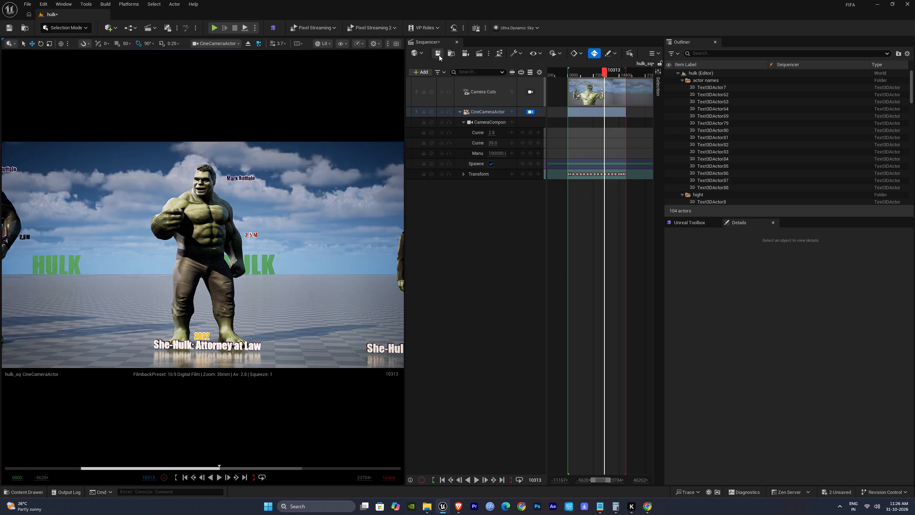
click(439, 55)
click(486, 268)
key(space)
key(space)
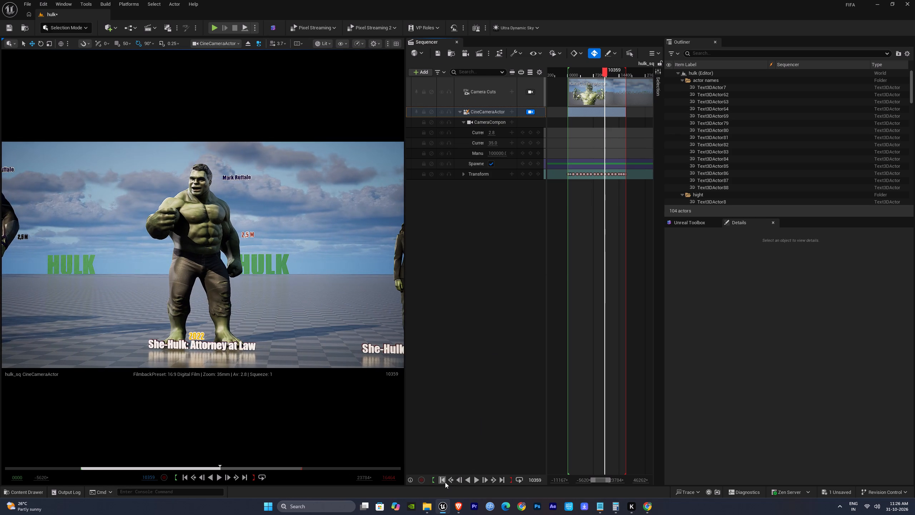
Return to the sequence start and inspect the first Hulk's material instance, saving and closing it.
click(445, 482)
key(space)
key(space)
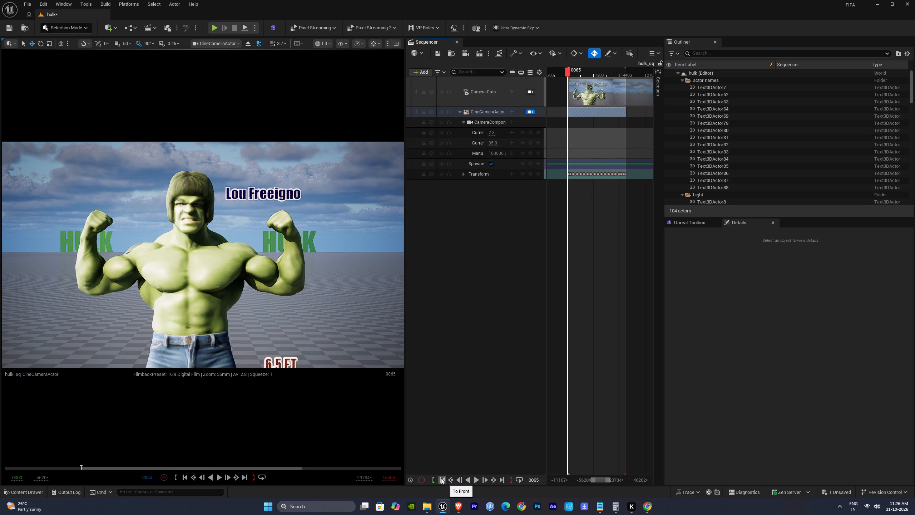
click(155, 271)
double_click(775, 408)
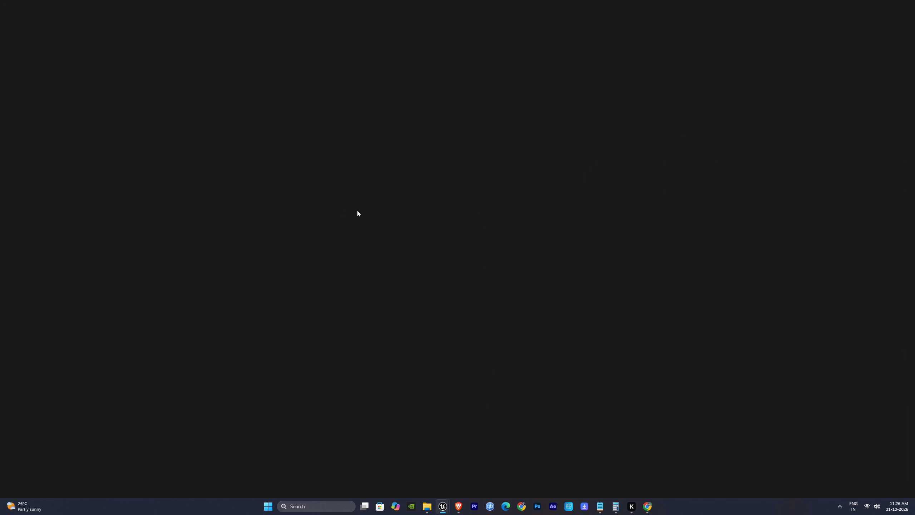
drag(315, 206, 327, 219)
click(9, 30)
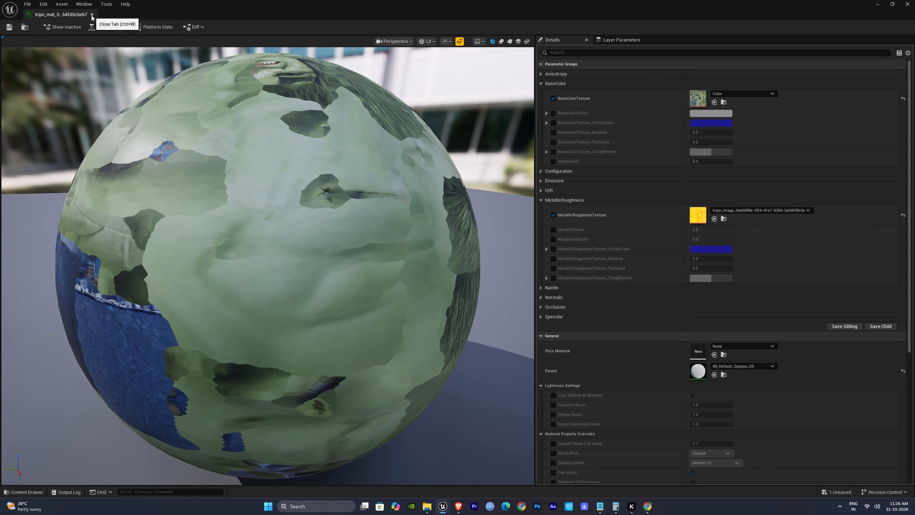
click(91, 15)
Play and scrub between the early characters and Thor: Ragnarok to examine how the models look, ending at frame 2318.
click(551, 351)
key(space)
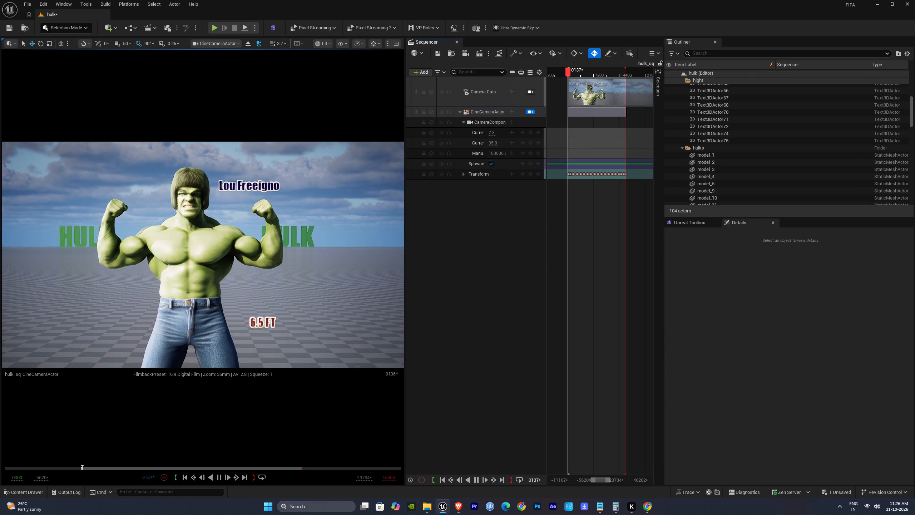
click(578, 75)
key(space)
click(593, 75)
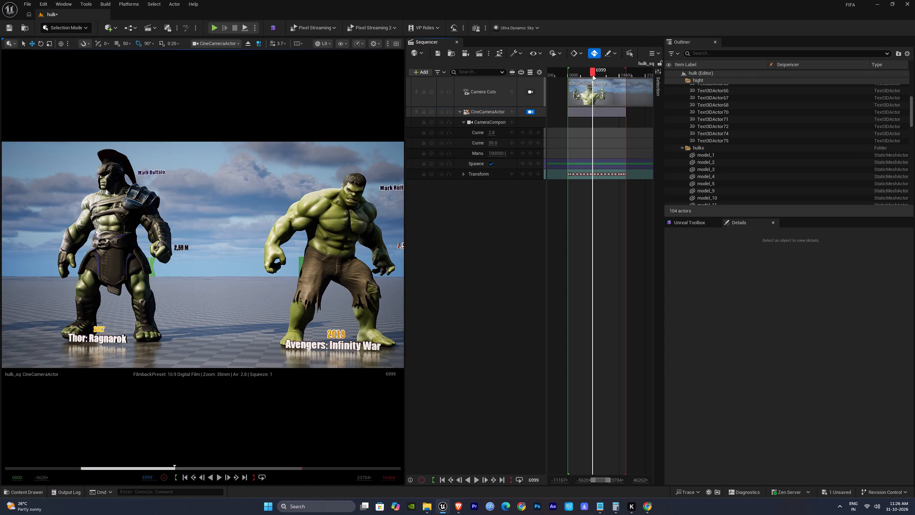
key(space)
drag(590, 73, 585, 72)
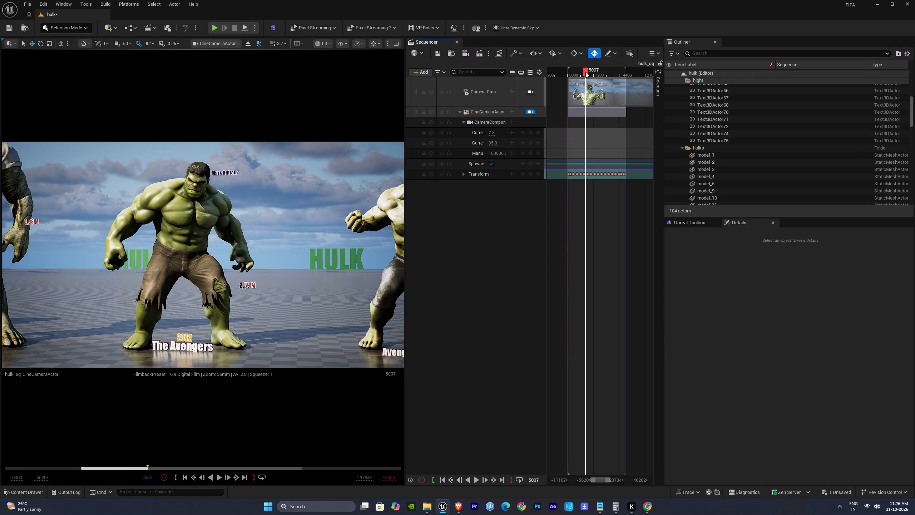
drag(585, 72, 578, 68)
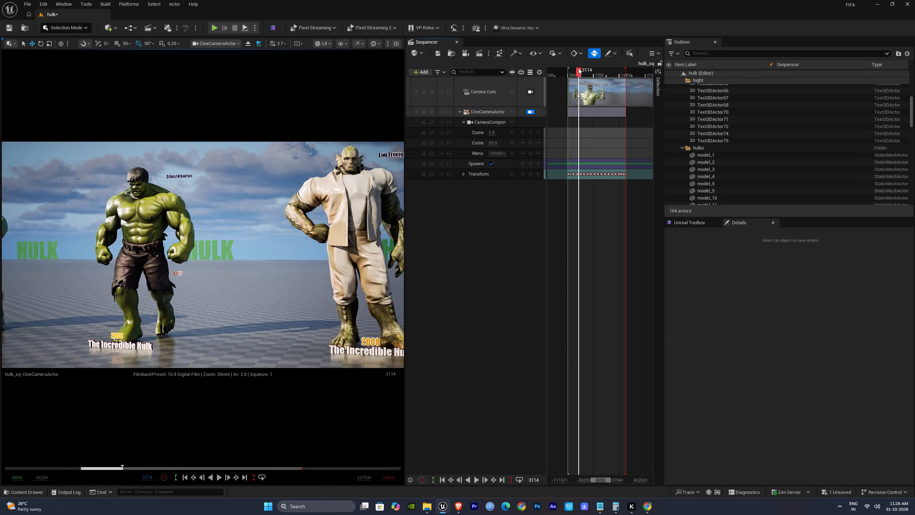
drag(578, 68, 576, 67)
Apply the Color_Mat material from the model_7 Textures folder to the brown-shorts The Incredible Hulk model.
click(291, 220)
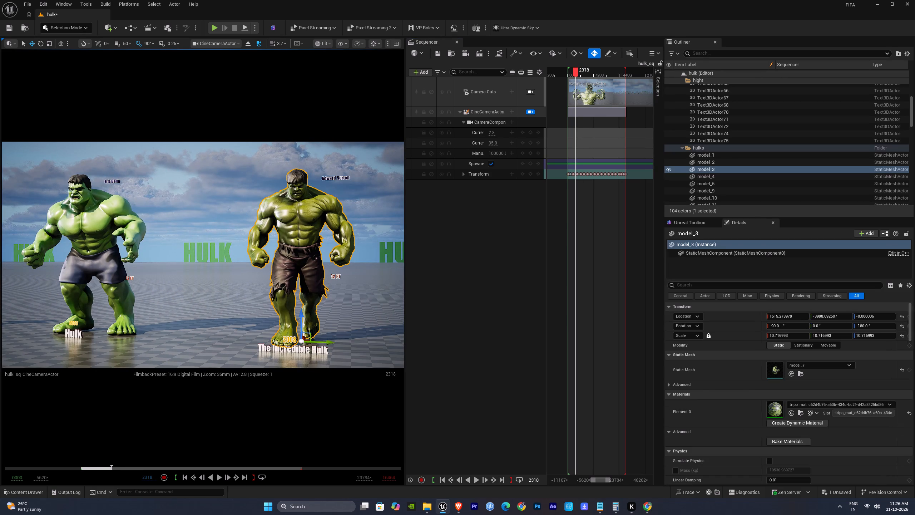
click(800, 416)
click(353, 363)
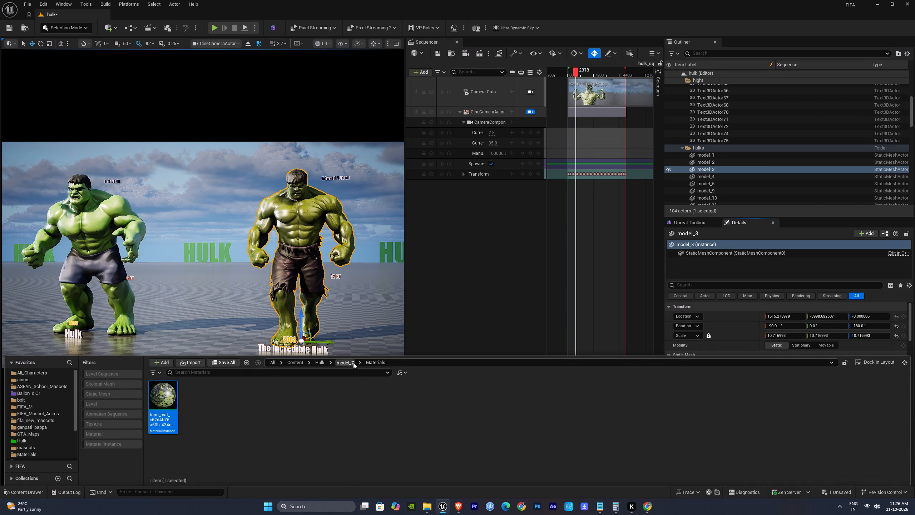
double_click(233, 413)
right_click(165, 411)
click(317, 433)
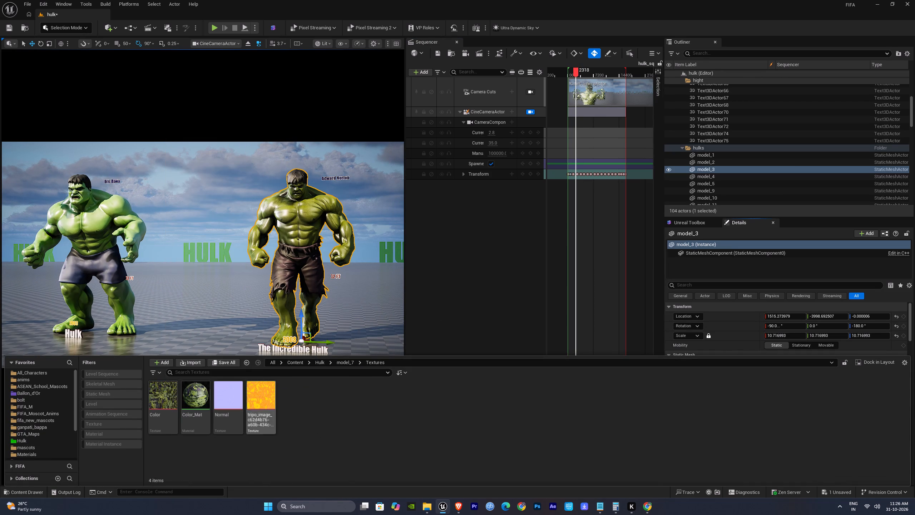
drag(200, 406, 310, 218)
click(511, 279)
key(space)
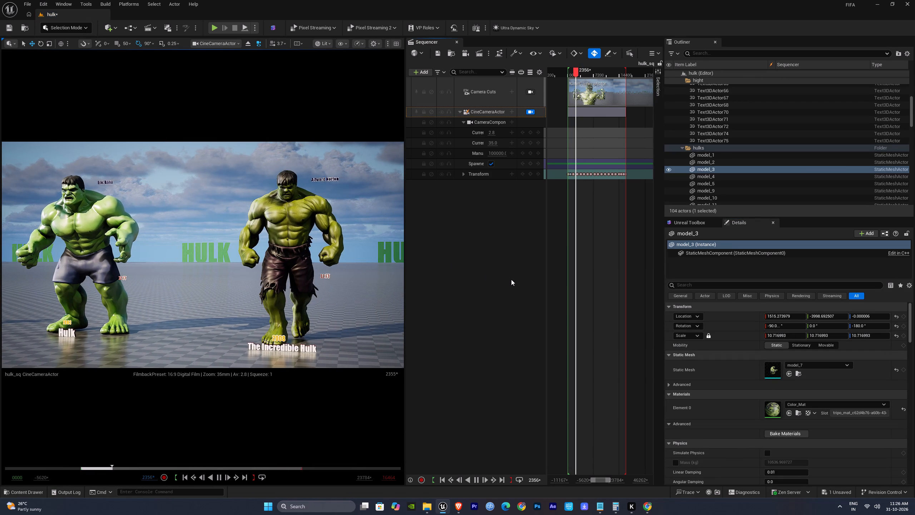
key(space)
Set the Brightness of the Color texture in the model_7 Textures folder to 1.5, saving and closing it.
key(ctrl+space)
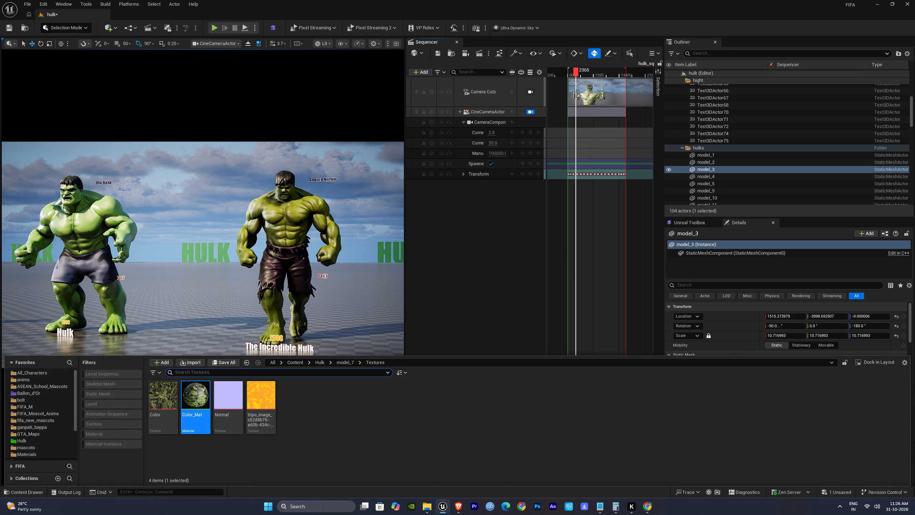
double_click(165, 401)
click(760, 254)
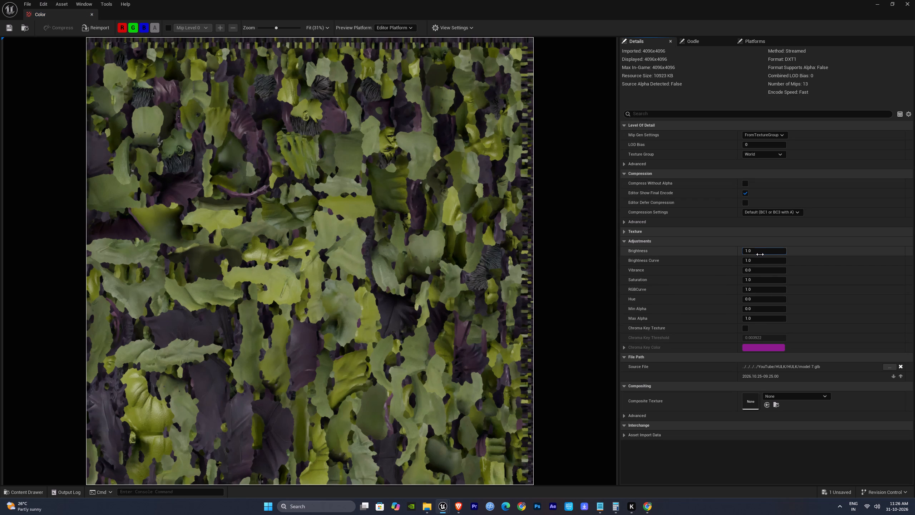
text(1.5)
click(712, 252)
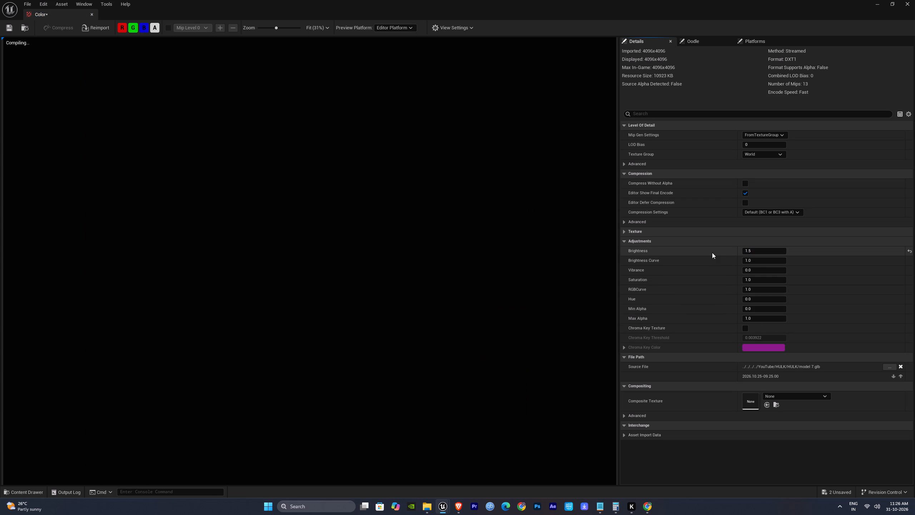
click(14, 32)
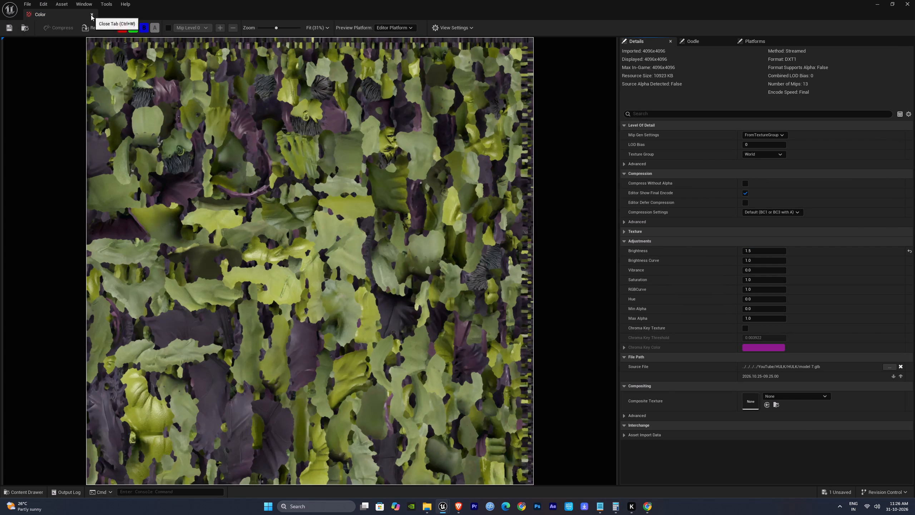
click(91, 15)
click(507, 347)
At frame 4708, set the Brightness of The Avengers Hulk's Color texture in the model_10 Textures folder to 1.5, saving and closing it.
key(space)
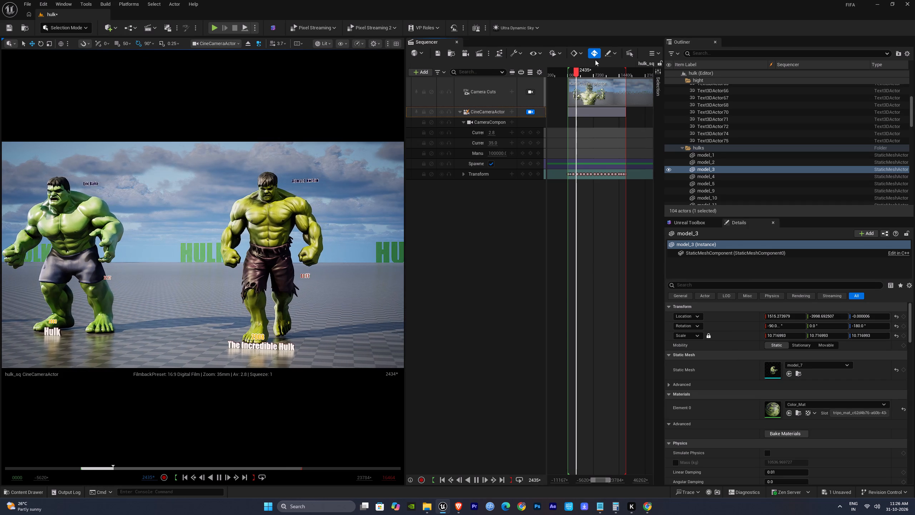
drag(577, 71, 584, 74)
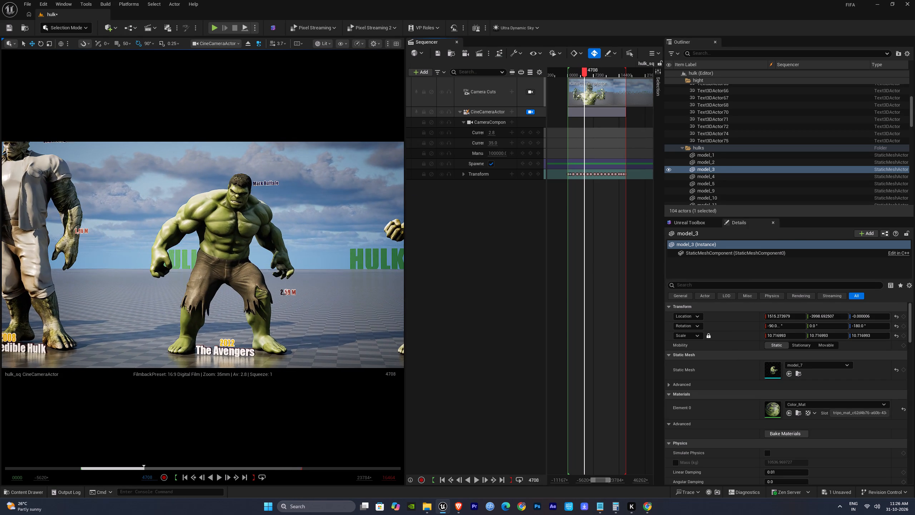
click(233, 238)
click(800, 415)
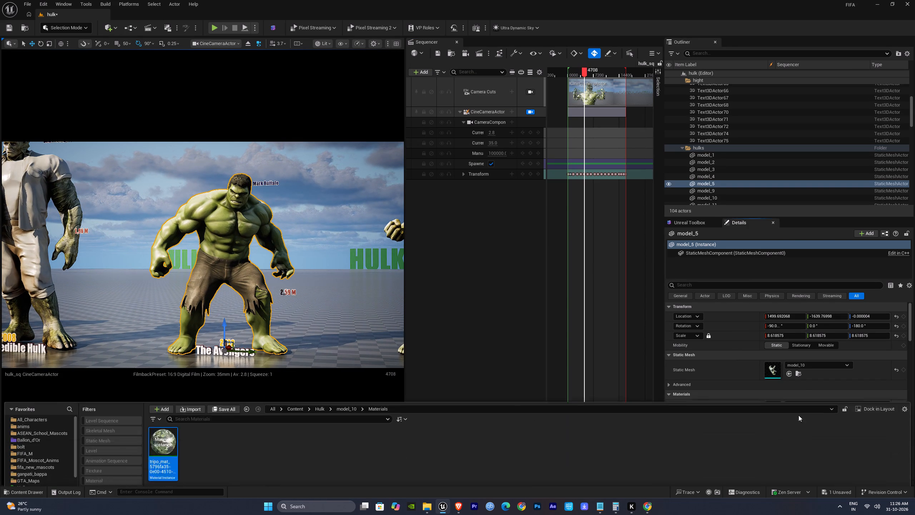
click(347, 362)
double_click(242, 407)
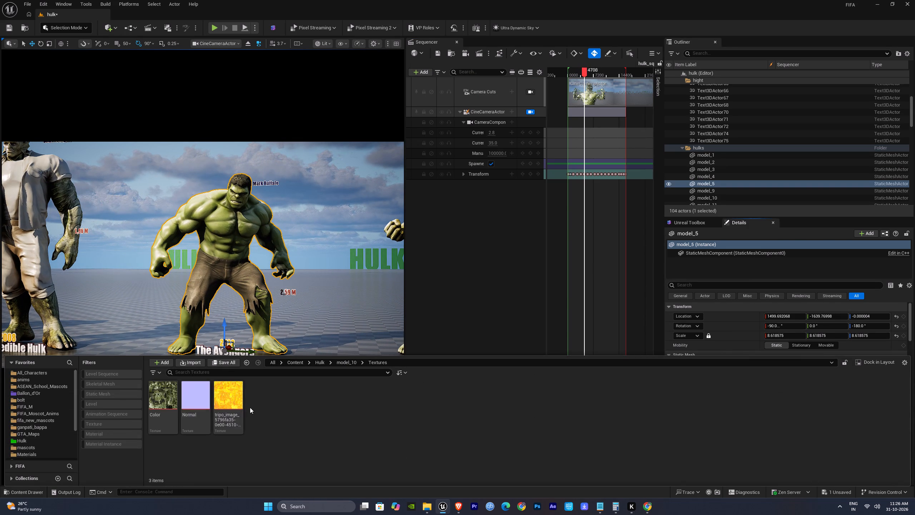
double_click(158, 406)
click(751, 253)
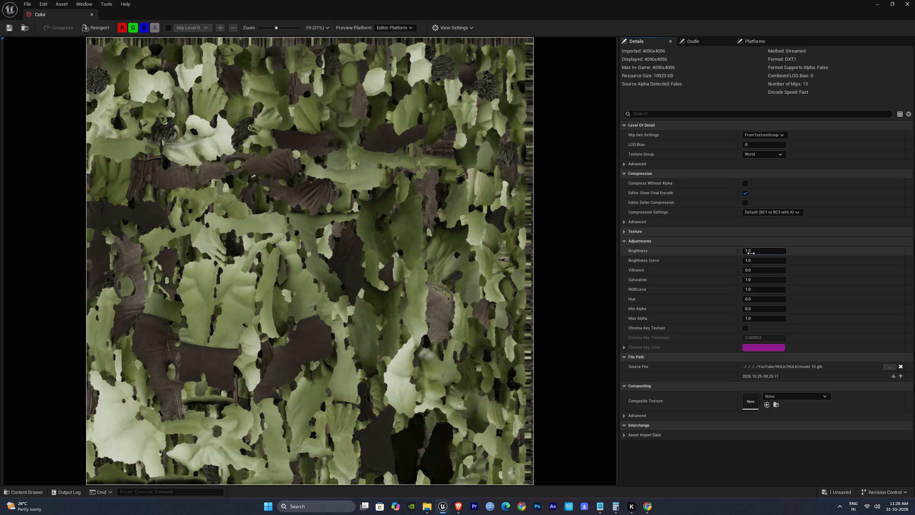
text(1.5)
key(Return)
click(721, 256)
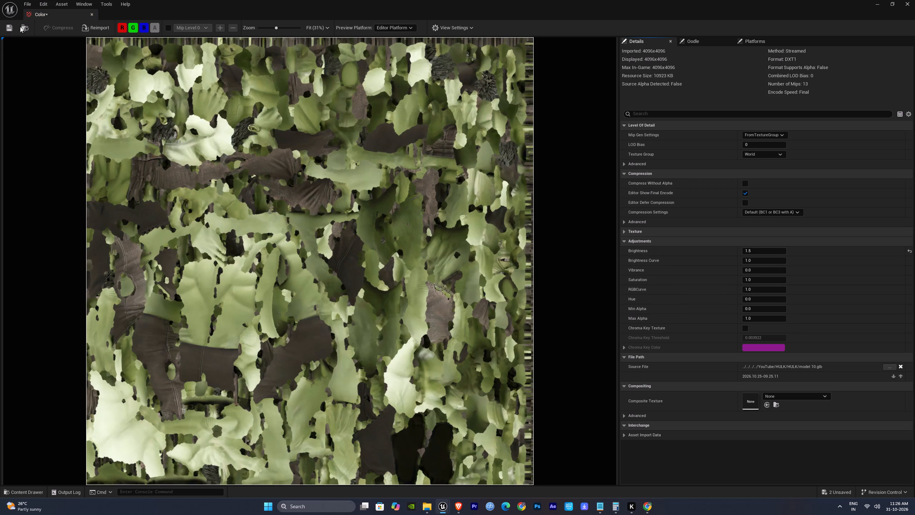
click(9, 28)
click(90, 16)
click(447, 353)
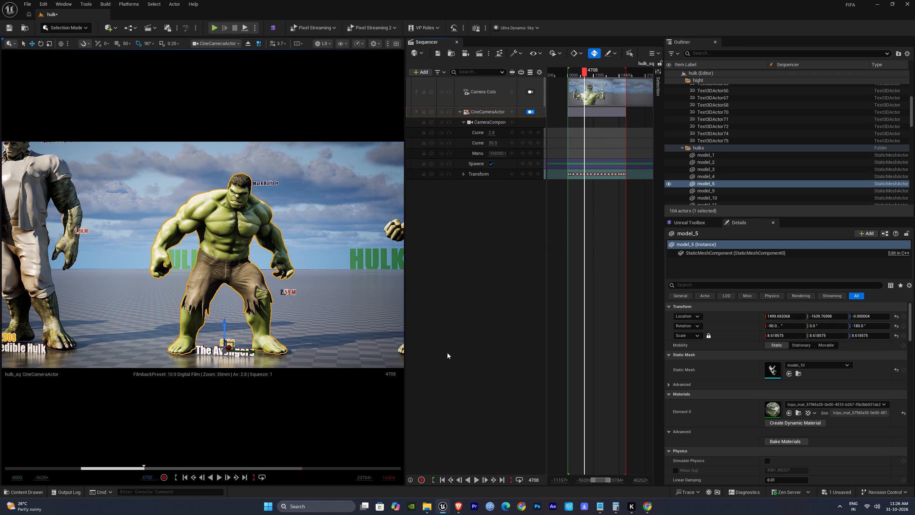
Play and scrub through the later characters and the closing fly-over to examine the models, stopping on the 2003 Hulk at frame 15924.
key(space)
click(592, 69)
key(space)
click(599, 72)
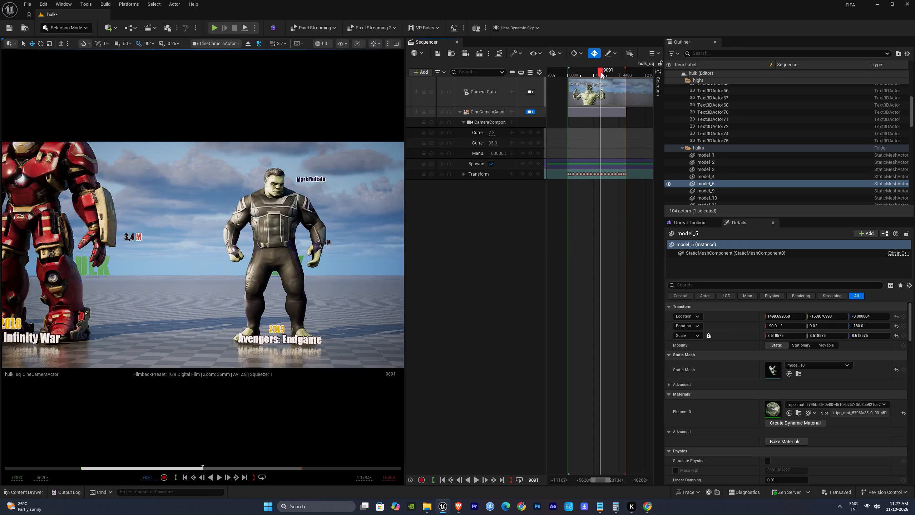
key(space)
click(608, 73)
key(space)
click(614, 73)
key(space)
click(623, 75)
key(space)
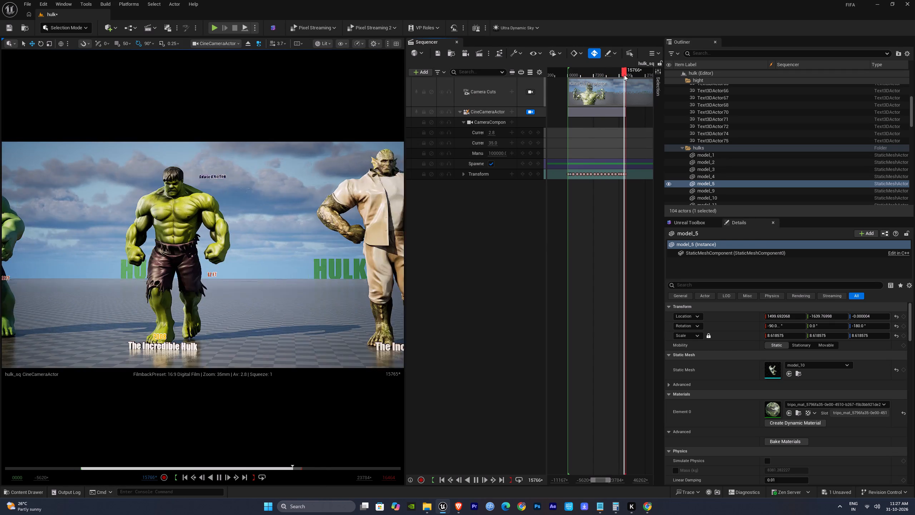
click(613, 73)
key(space)
drag(614, 73, 619, 74)
key(space)
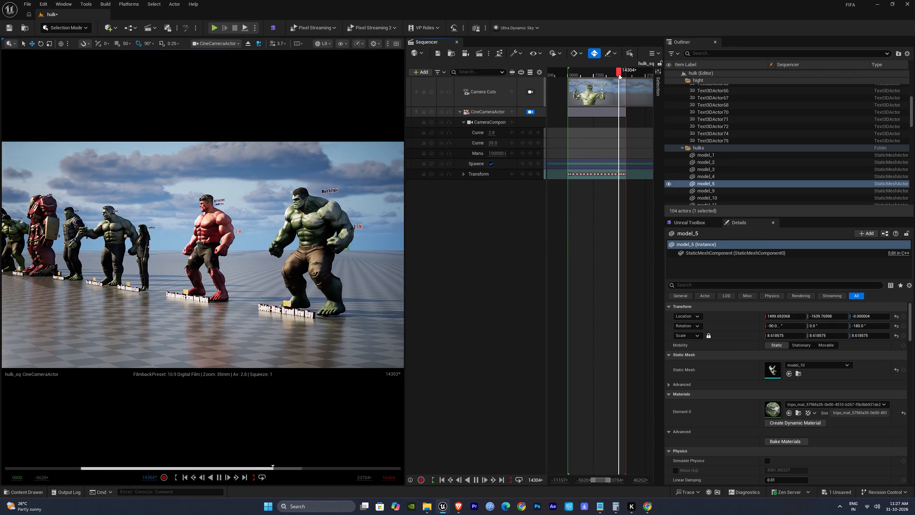
drag(619, 74, 622, 74)
key(space)
click(622, 74)
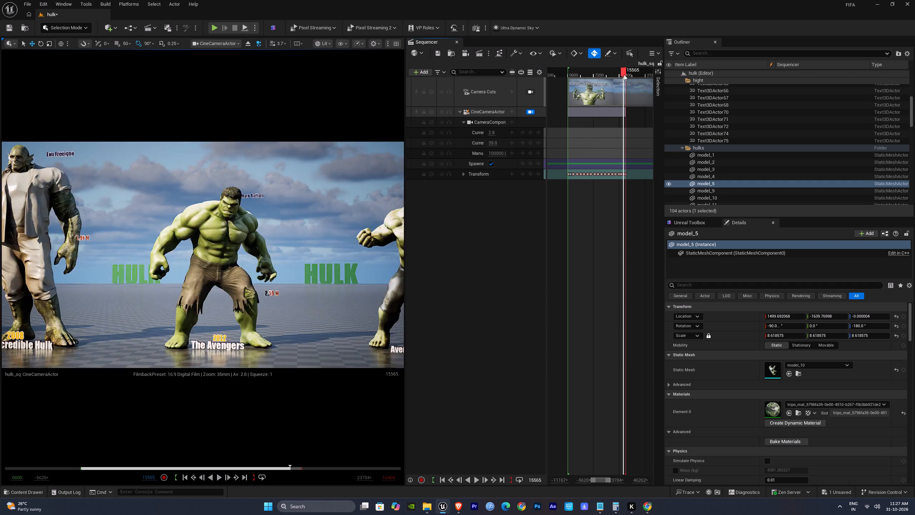
key(space)
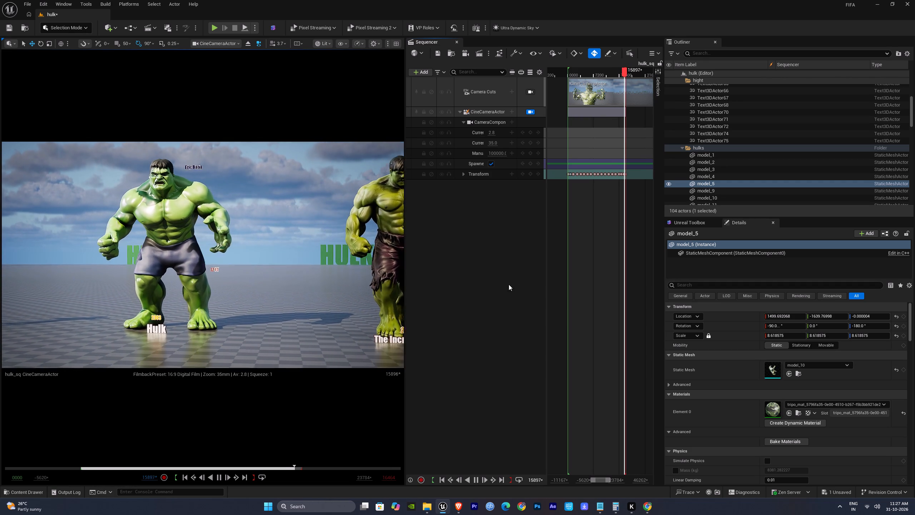
key(space)
Enlarge the 2003 year label to a font size of about 37.63 and its Hulk title to about 61.5.
click(201, 243)
click(181, 317)
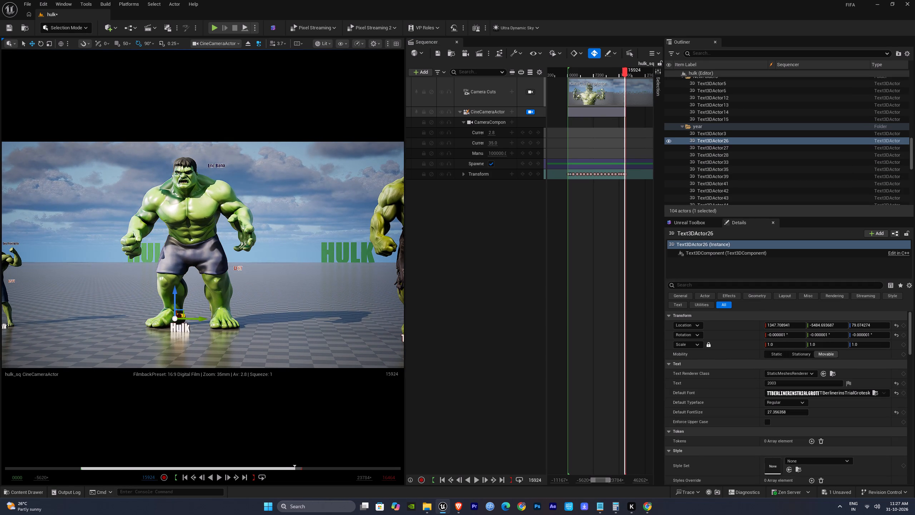
drag(776, 414, 785, 412)
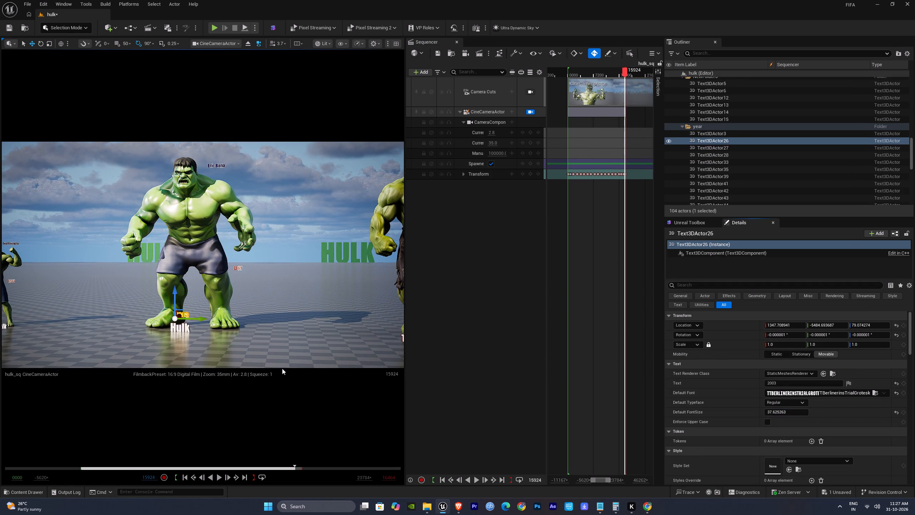
click(184, 329)
drag(782, 414, 789, 416)
Shift the 2003 year label sideways to a Y location of about -5449.8.
click(183, 313)
drag(202, 319, 208, 318)
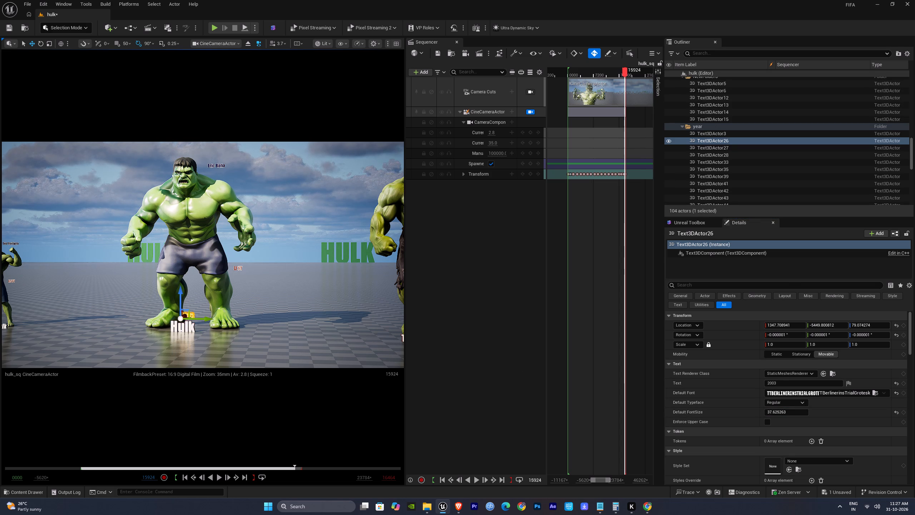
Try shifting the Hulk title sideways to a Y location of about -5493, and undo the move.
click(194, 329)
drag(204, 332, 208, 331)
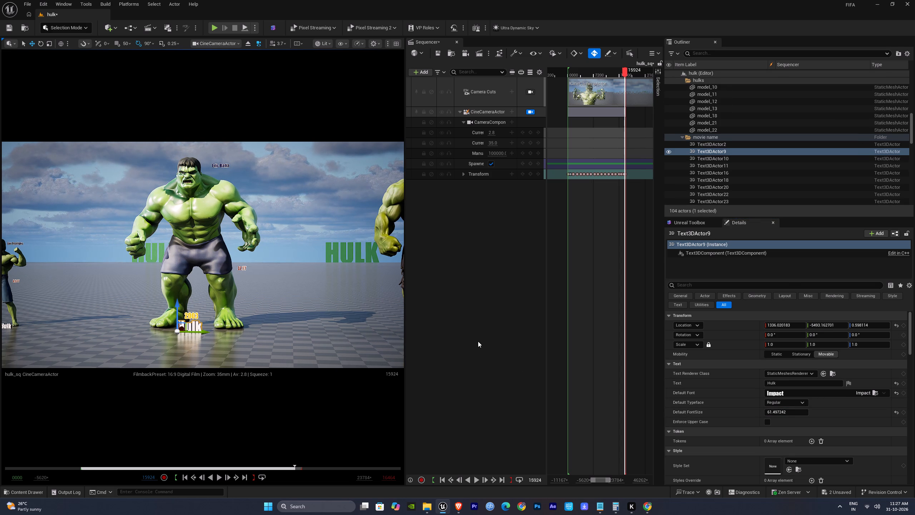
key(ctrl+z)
At frame 15969, move the Hulk title sideways under its year label to a Y location of about -5484.5.
click(478, 341)
key(space)
key(space)
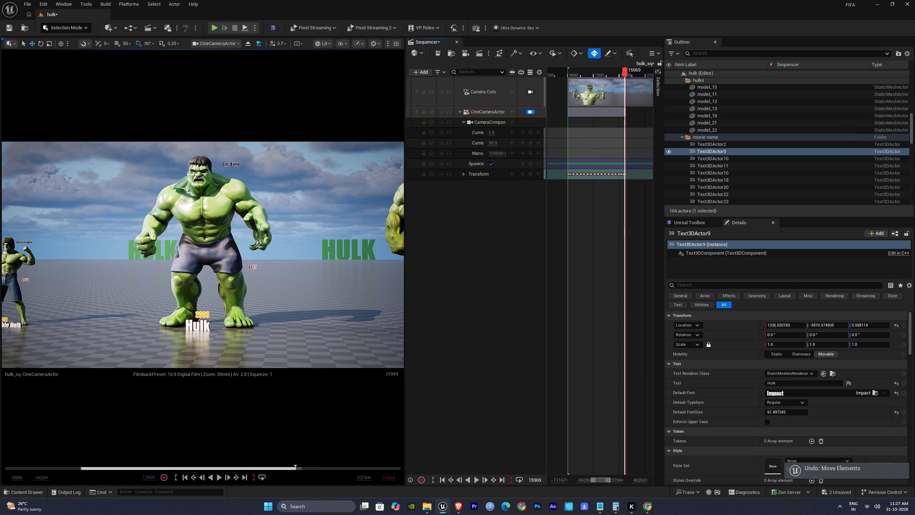
click(202, 324)
drag(209, 330, 213, 330)
Return to the sequence start, then play and scrub through the early characters to examine their labels, ending at frame 1604.
click(441, 480)
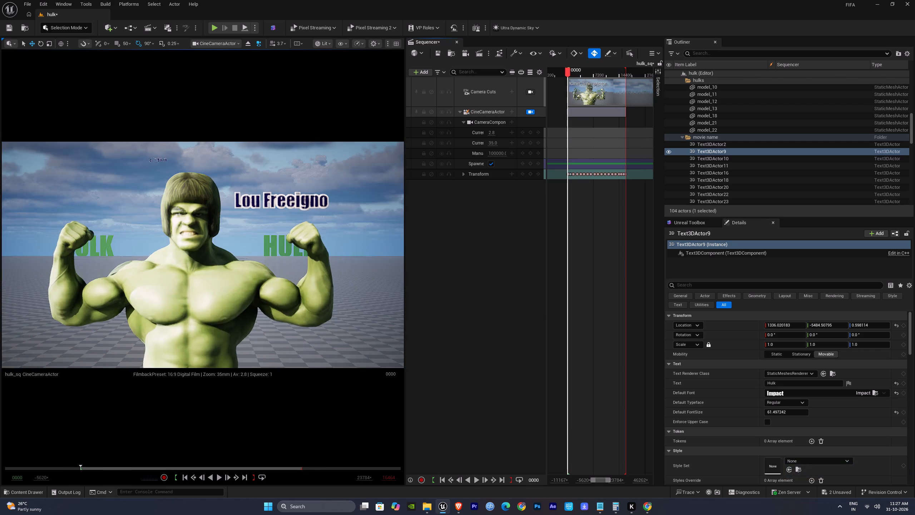
key(space)
ctrl+scroll(582, 117, up, 6)
click(574, 71)
key(space)
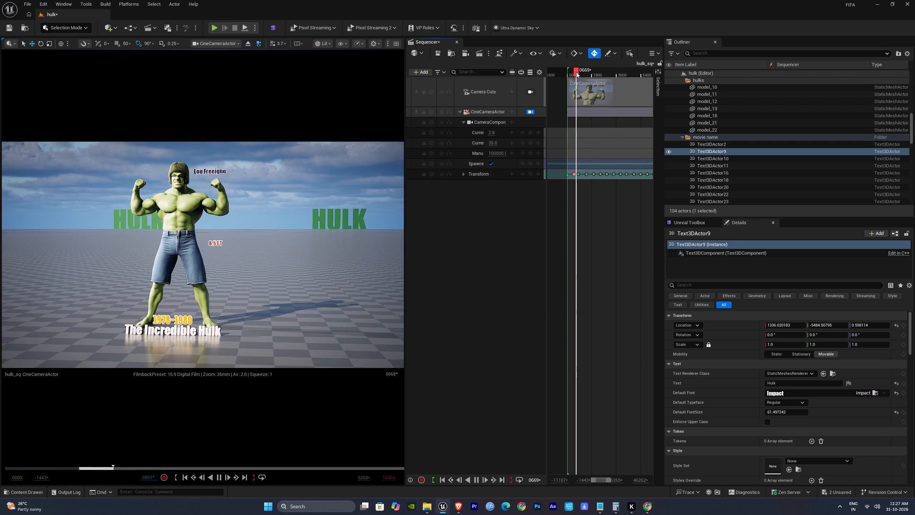
drag(579, 70, 583, 70)
key(space)
drag(584, 70, 588, 70)
key(space)
drag(592, 69, 599, 69)
key(space)
drag(601, 67, 607, 67)
key(space)
drag(610, 68, 615, 73)
key(space)
drag(615, 73, 589, 77)
Apply BasicShapeMaterial_Inst1 as the Front Material of the 2003 year label.
click(270, 325)
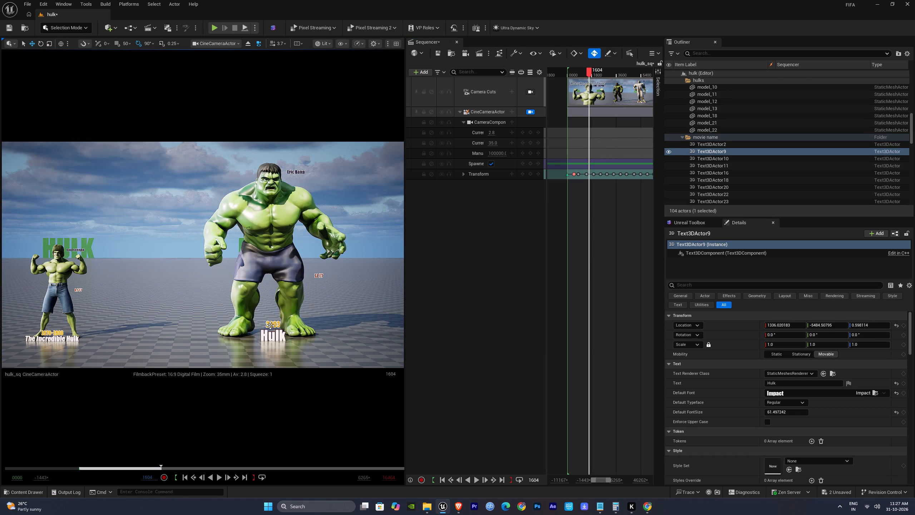
scroll(782, 407, down, 20)
scroll(782, 407, down, 14)
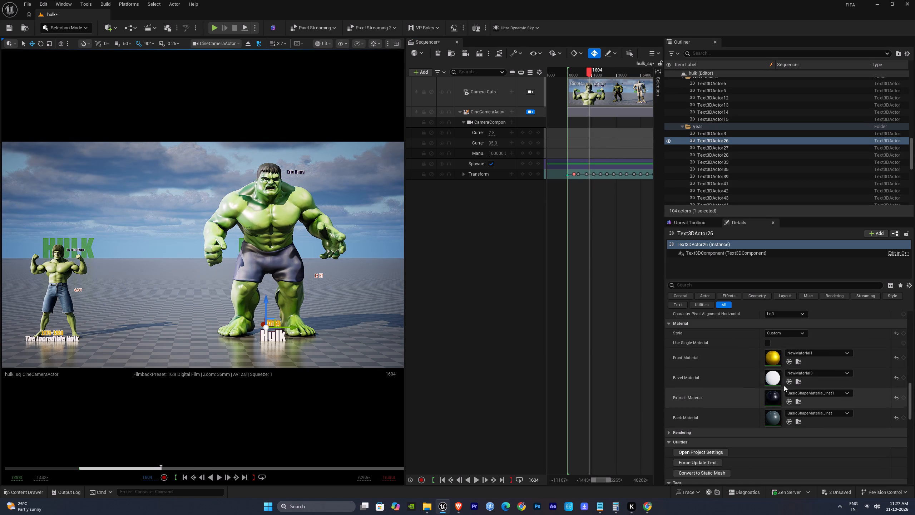
click(801, 401)
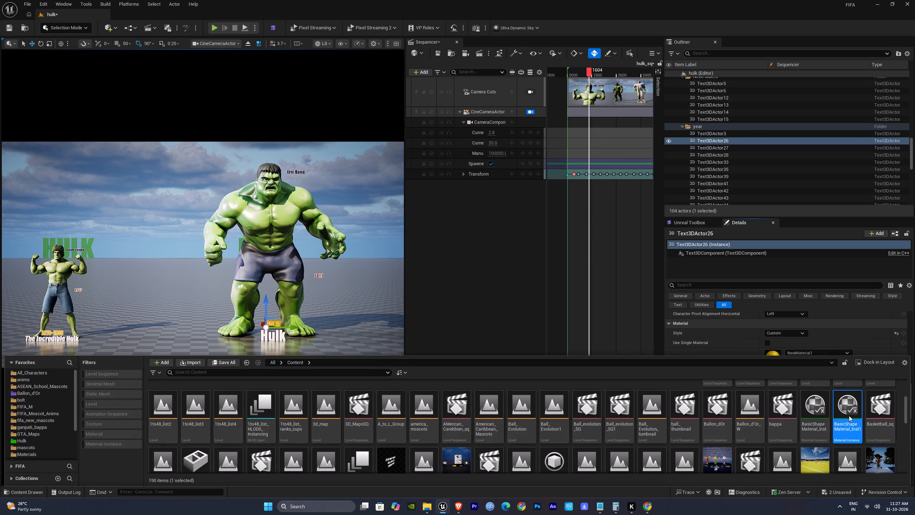
drag(849, 415, 776, 357)
click(540, 394)
At frame 2257, apply BasicShapeMaterial_Inst1 as the Front Material of the brown-shorts Hulk's 2008 year label.
key(space)
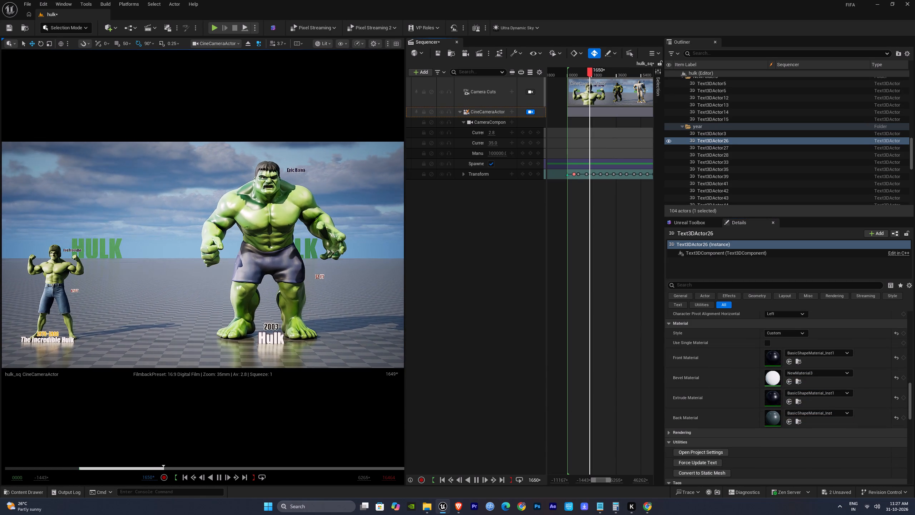
drag(592, 71, 598, 76)
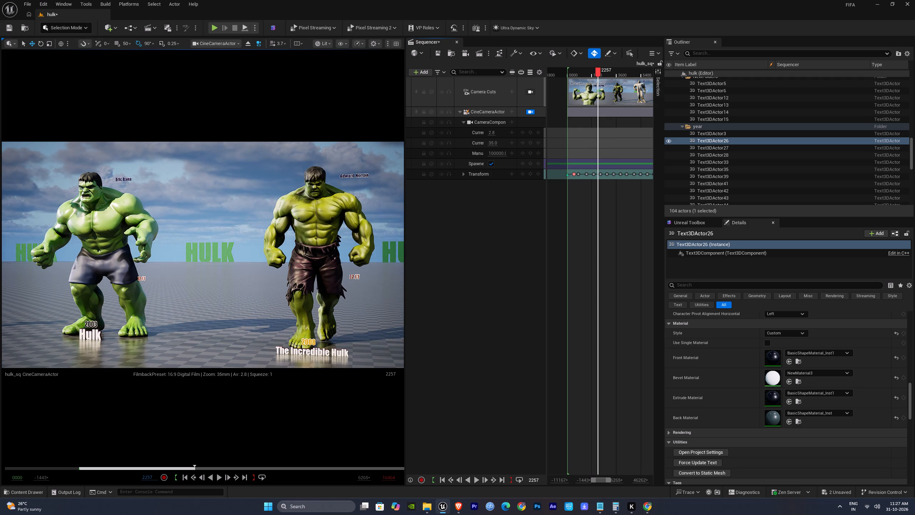
click(309, 342)
click(791, 363)
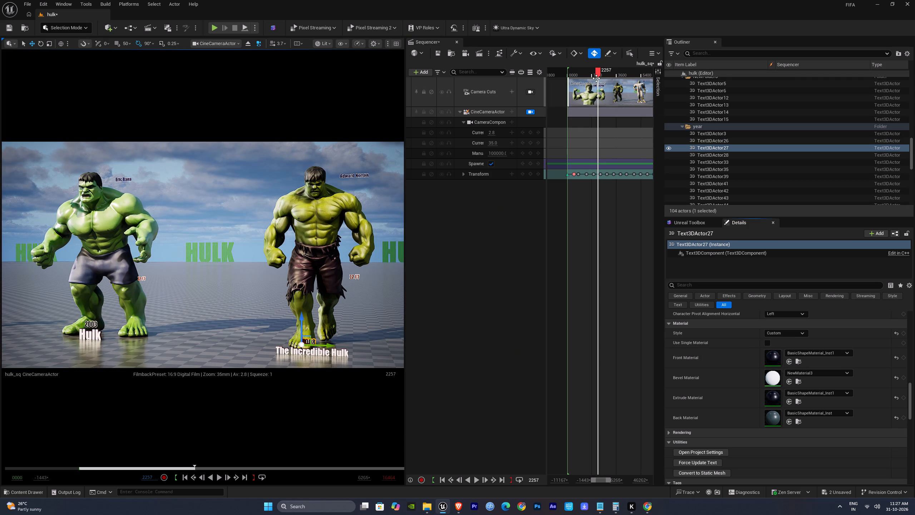
Move to frame 3301 and save the level sequence and the hulk level.
drag(598, 73, 612, 83)
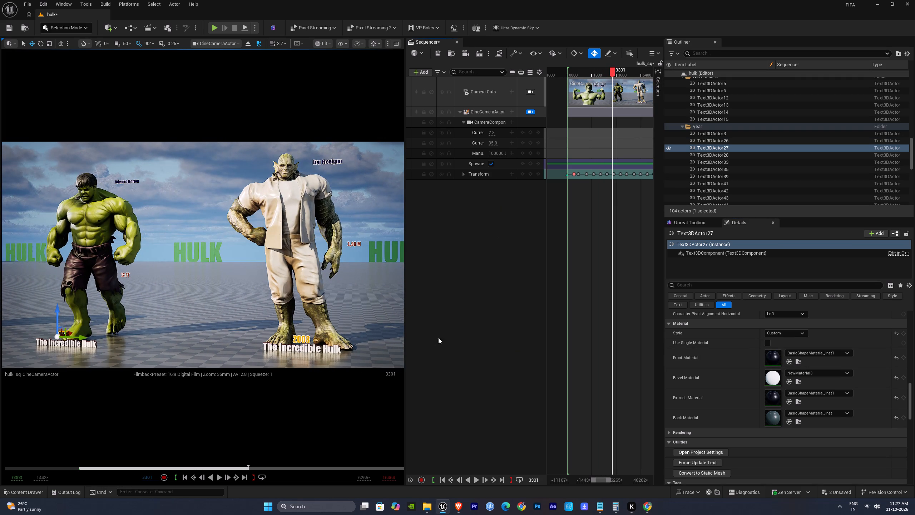
click(450, 332)
key(ctrl+s)
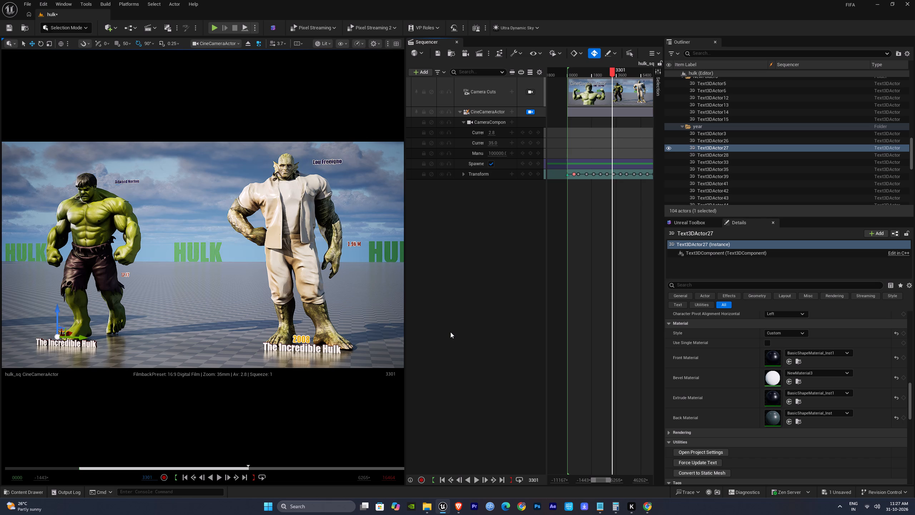
click(30, 3)
click(49, 107)
Lower the camera viewport's scalability quality.
click(366, 45)
click(360, 45)
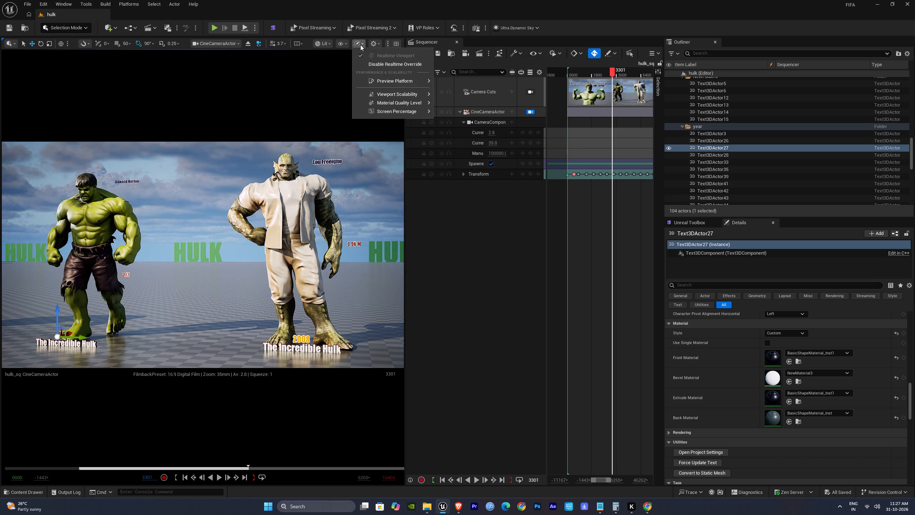
click(484, 109)
click(455, 289)
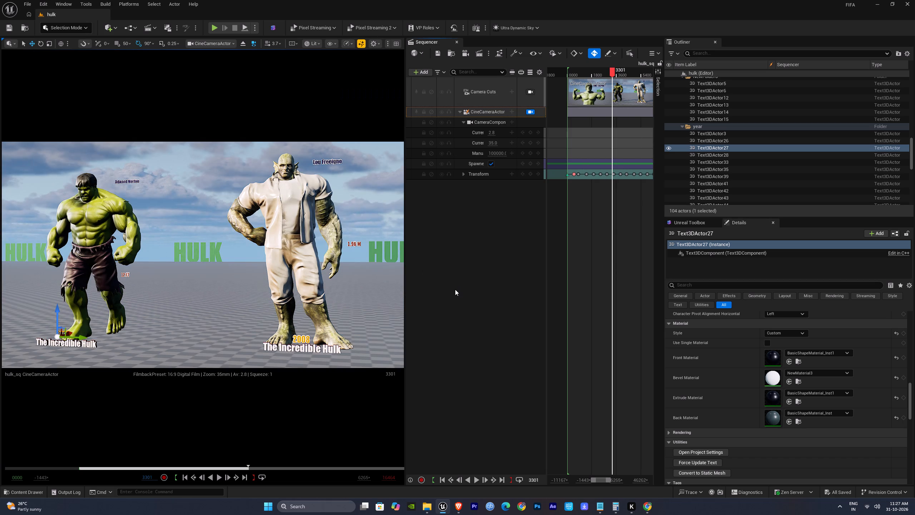